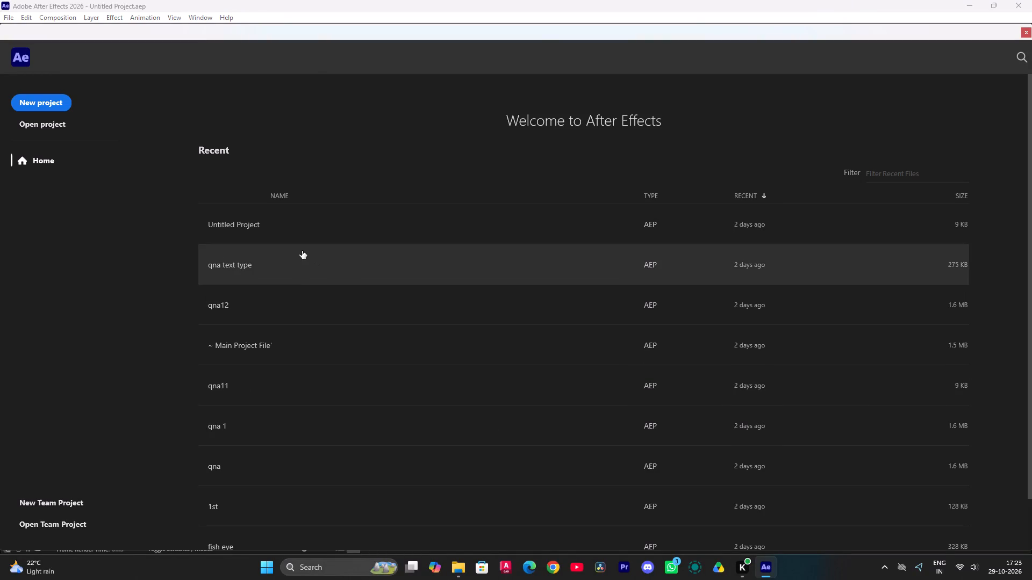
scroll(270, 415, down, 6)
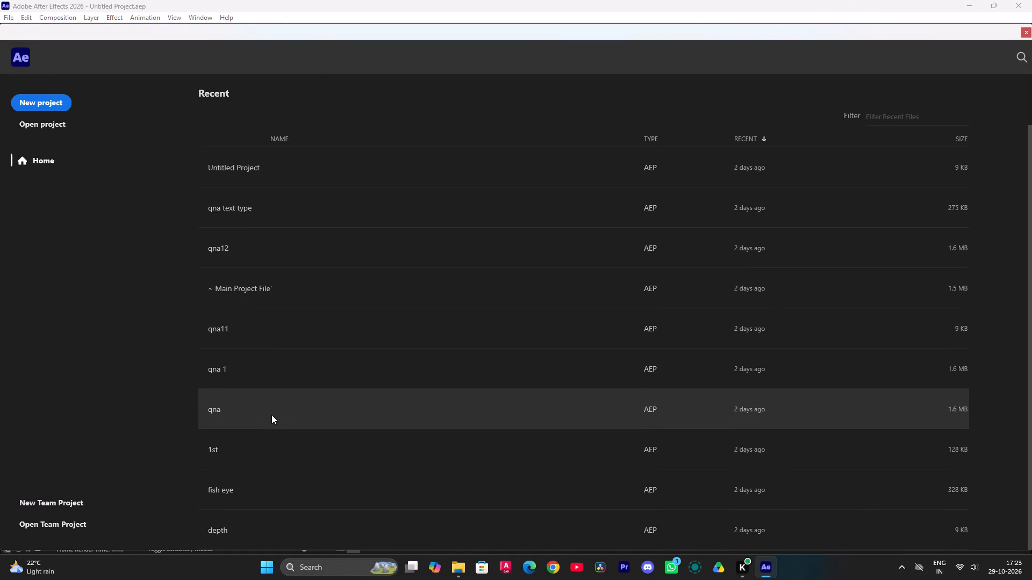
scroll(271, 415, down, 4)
Switch to the File Explorer window showing the Setup folder.
click(456, 562)
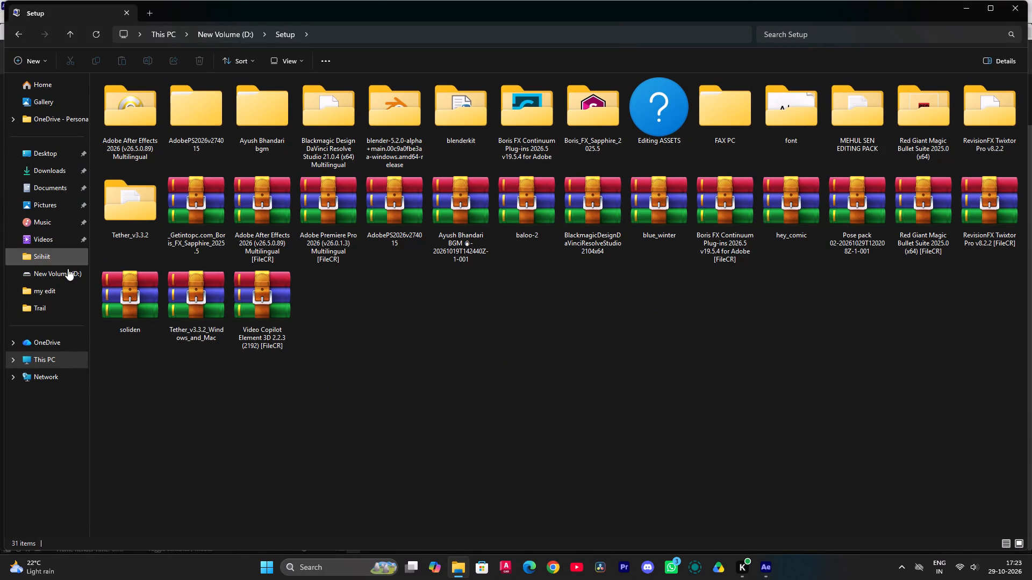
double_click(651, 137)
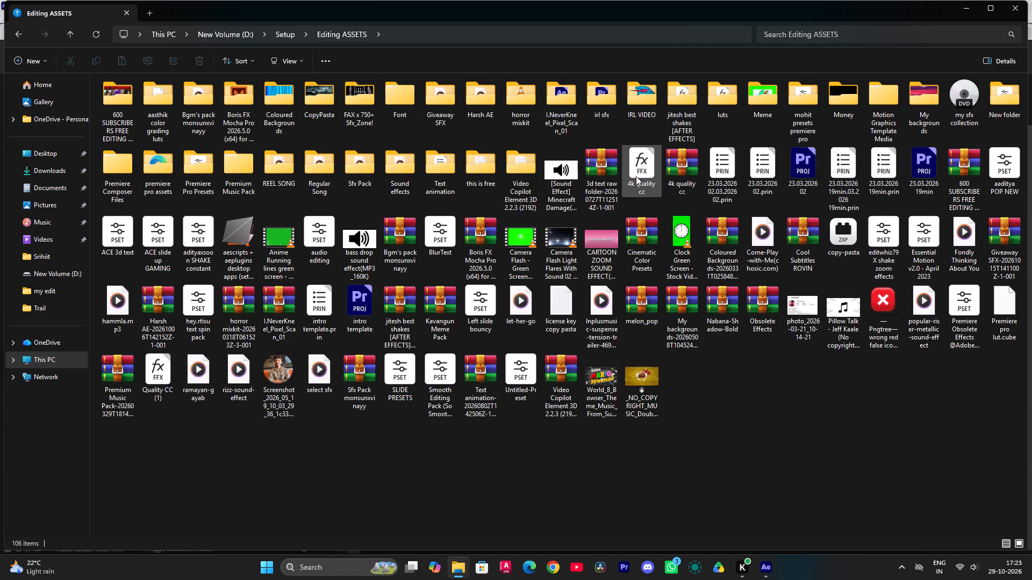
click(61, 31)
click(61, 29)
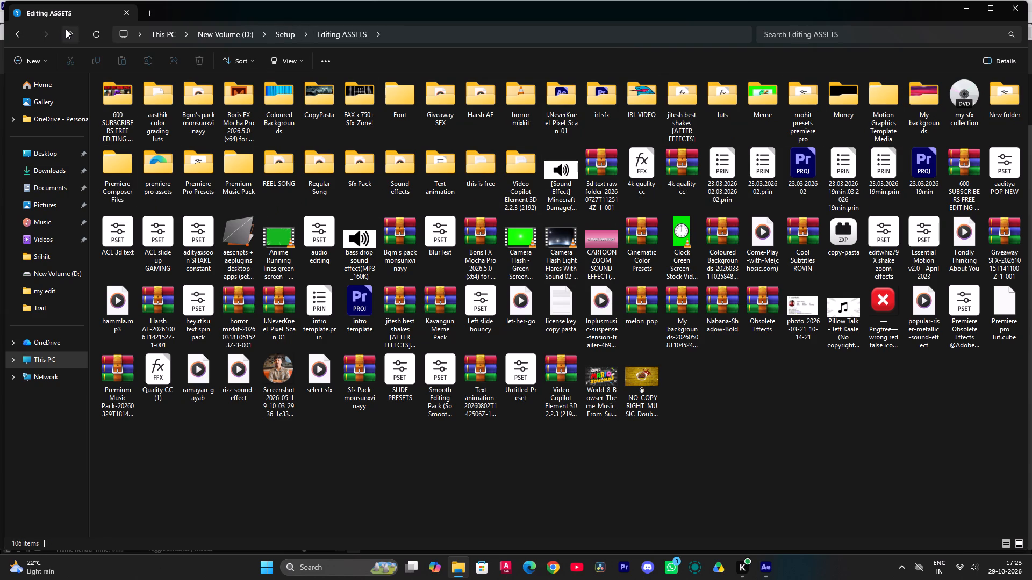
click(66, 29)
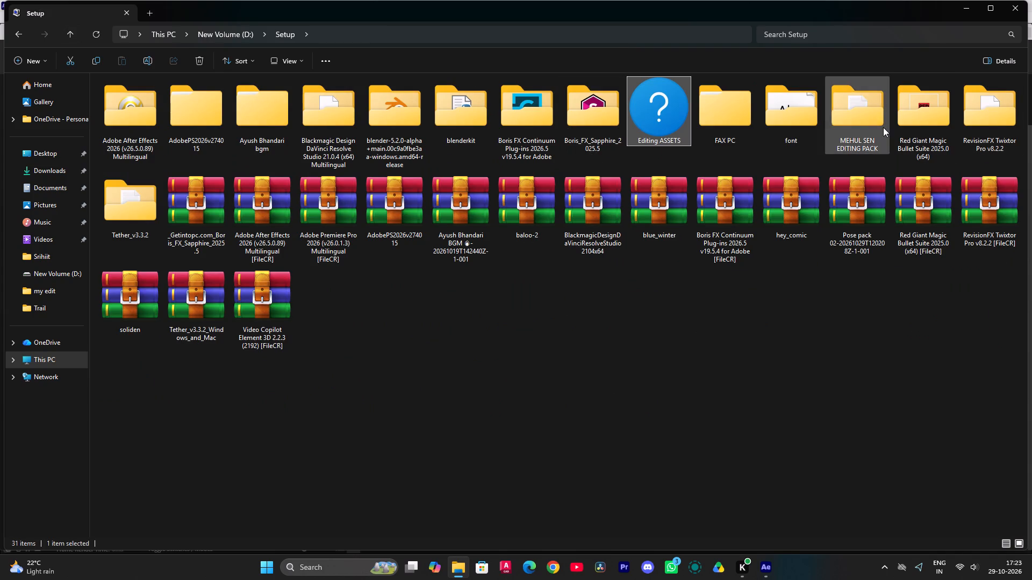
Open the After Effects project 3d text_1 from MEHUL SEN EDITING PACK > Mehul 3D Texts > 10 CRAZY 3D Texts.
double_click(883, 127)
click(241, 105)
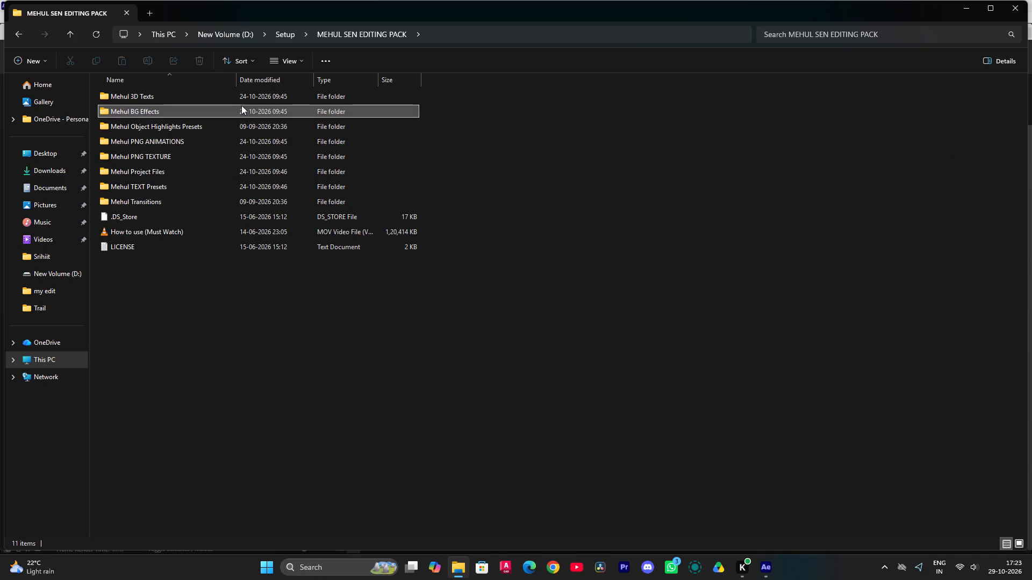
triple_click(241, 102)
click(241, 102)
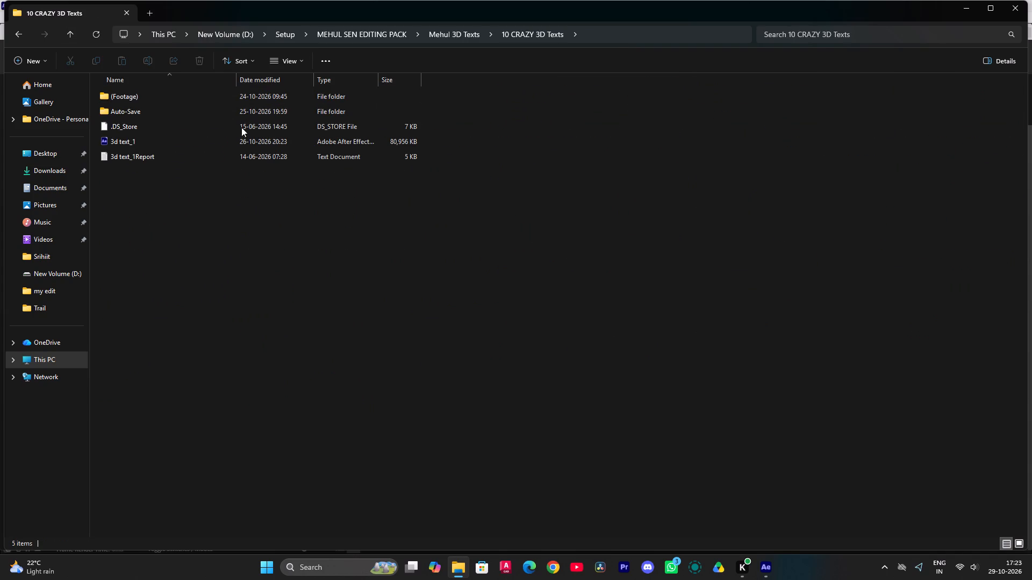
triple_click(241, 135)
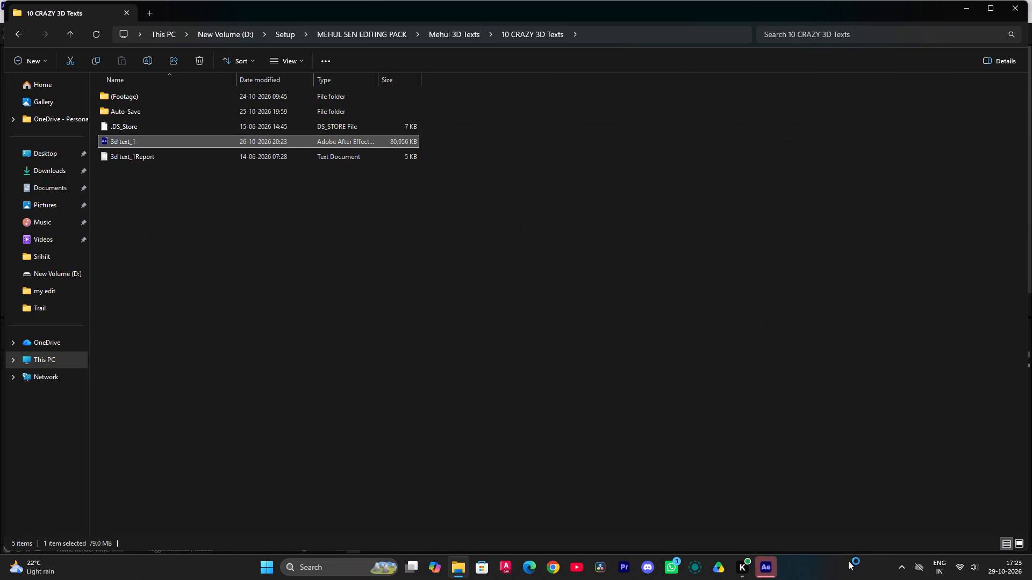
Minimize File Explorer and return to After Effects, where the 3d text_1 project is loading.
click(766, 565)
click(715, 509)
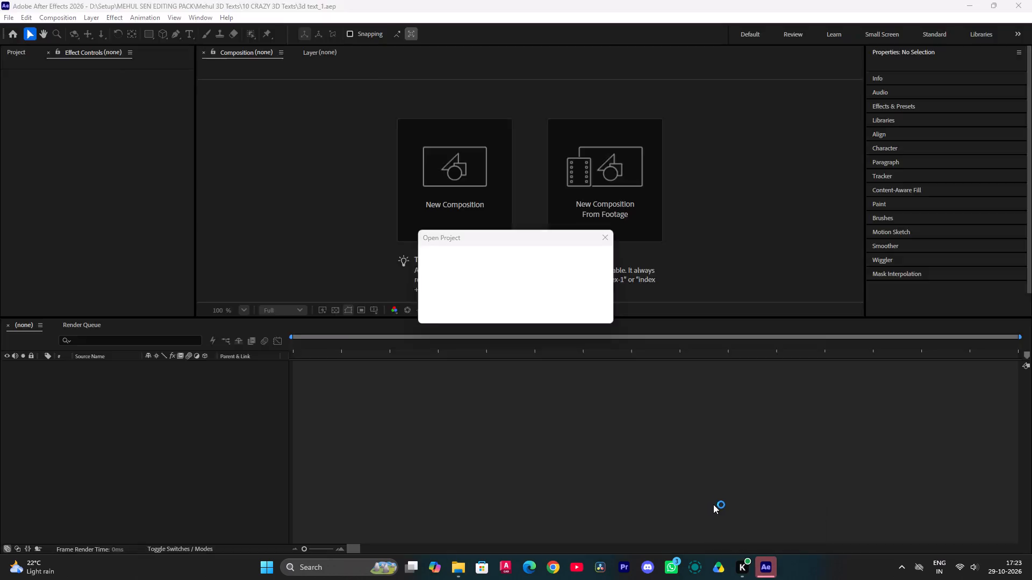
drag(773, 559, 772, 549)
click(771, 547)
click(770, 579)
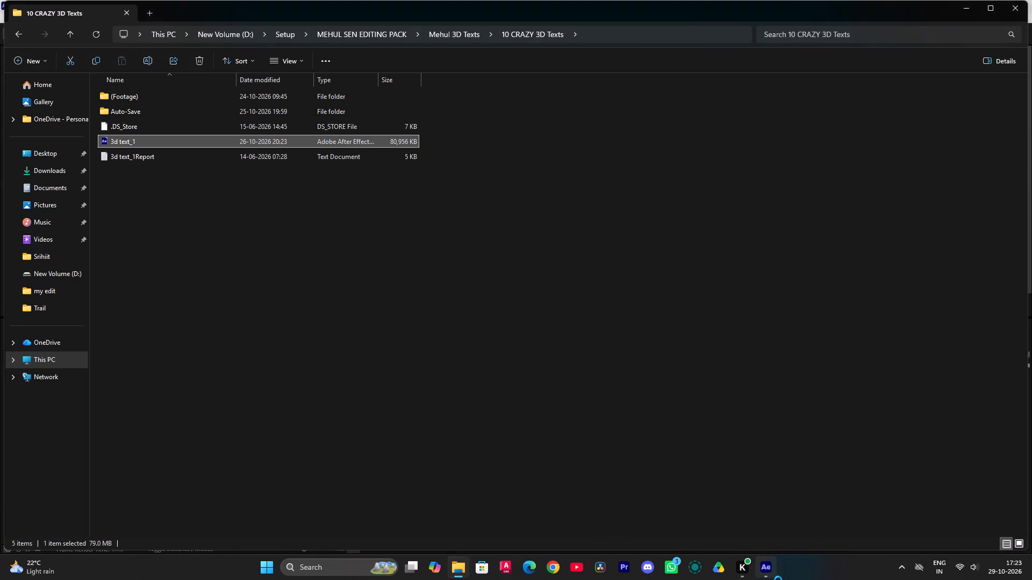
click(966, 13)
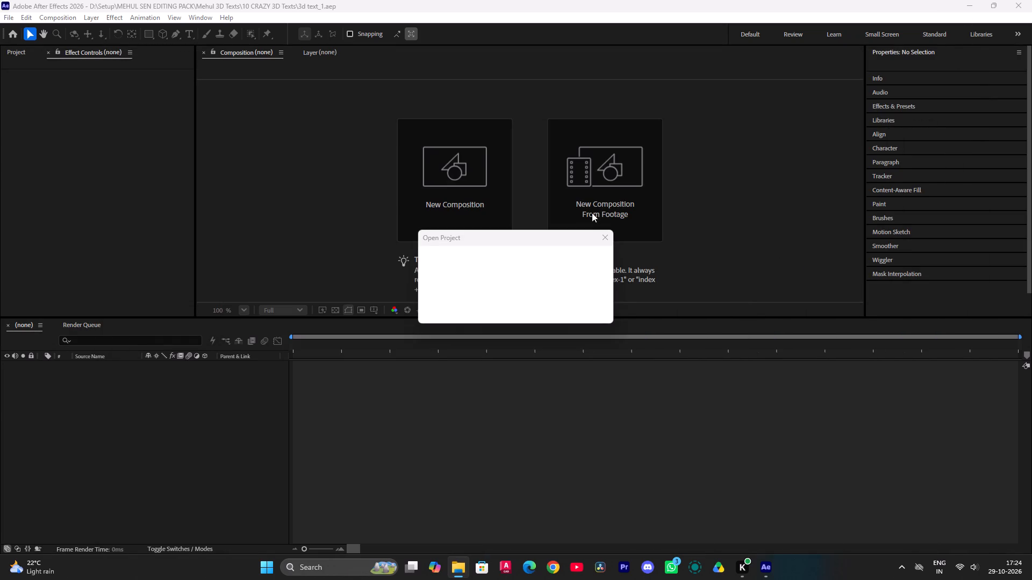
scroll(355, 215, down, 1)
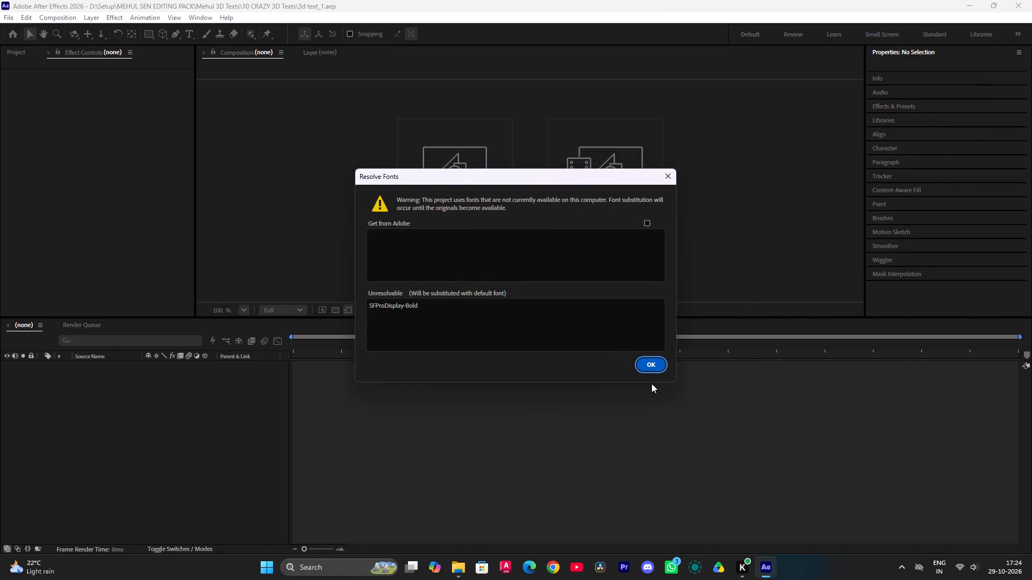
Accept the font substitution and dismiss the Deep Glow and missing-effects messages to finish opening the project.
click(648, 360)
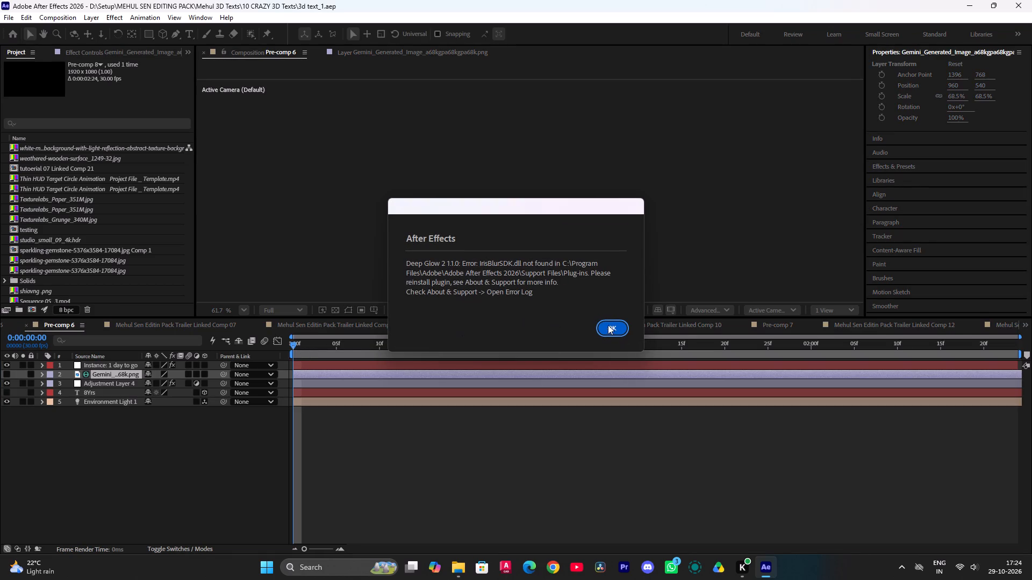
click(611, 326)
click(611, 331)
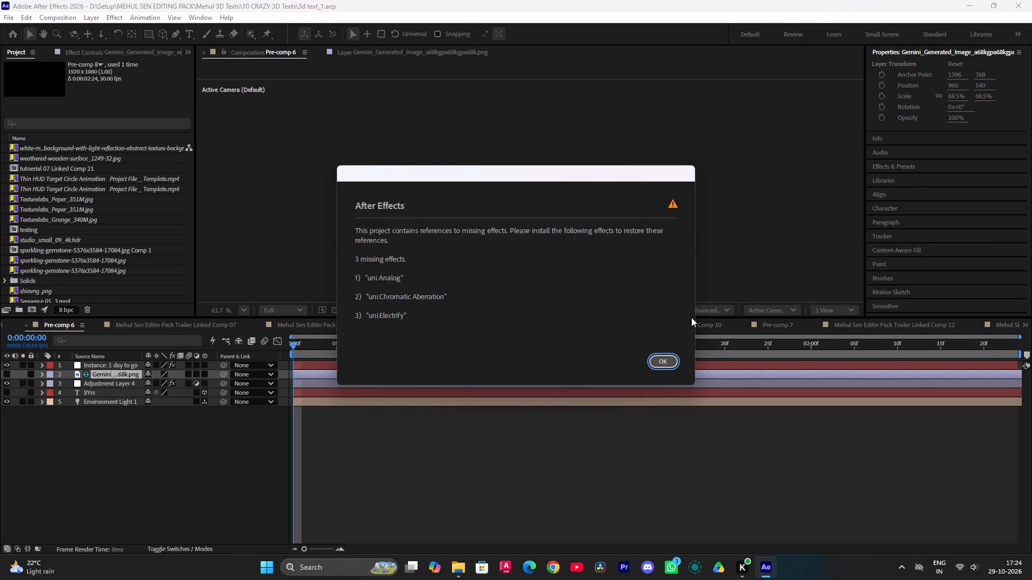
click(670, 361)
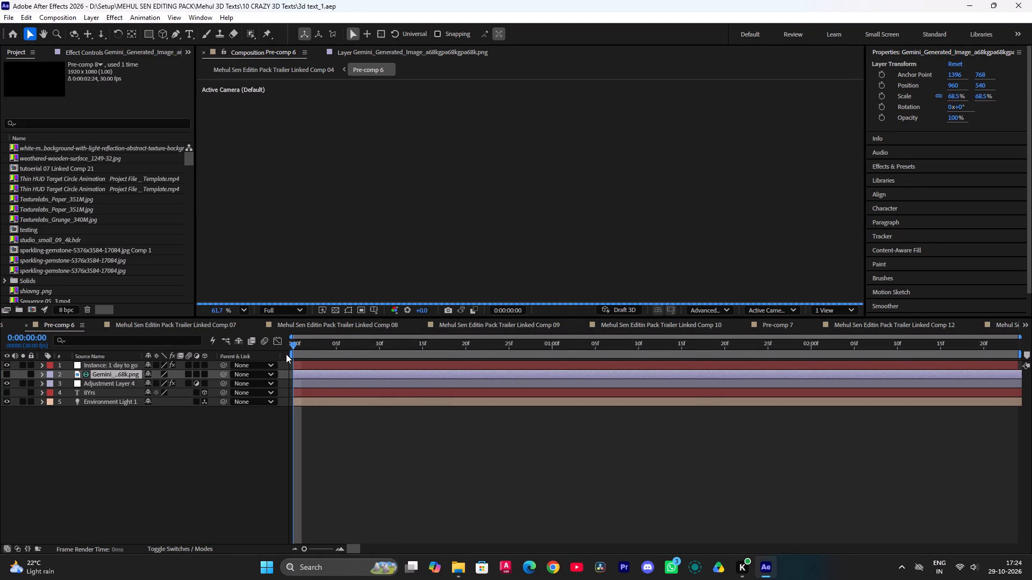
Examine the 8Yrs text animation in Pre-comp 6 by scrubbing and previewing it, and look through the list of open compositions.
drag(314, 340, 372, 379)
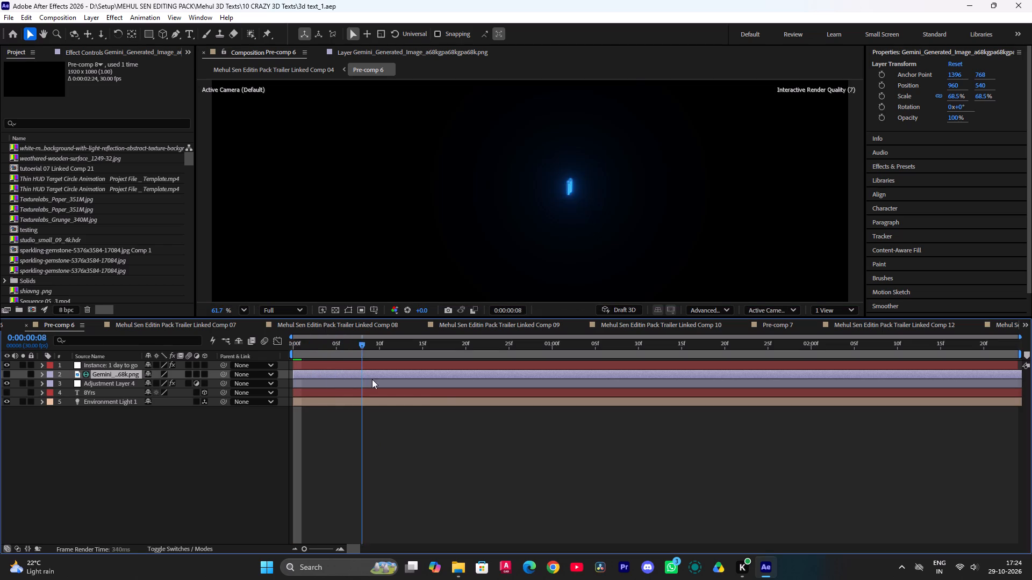
drag(372, 379, 470, 349)
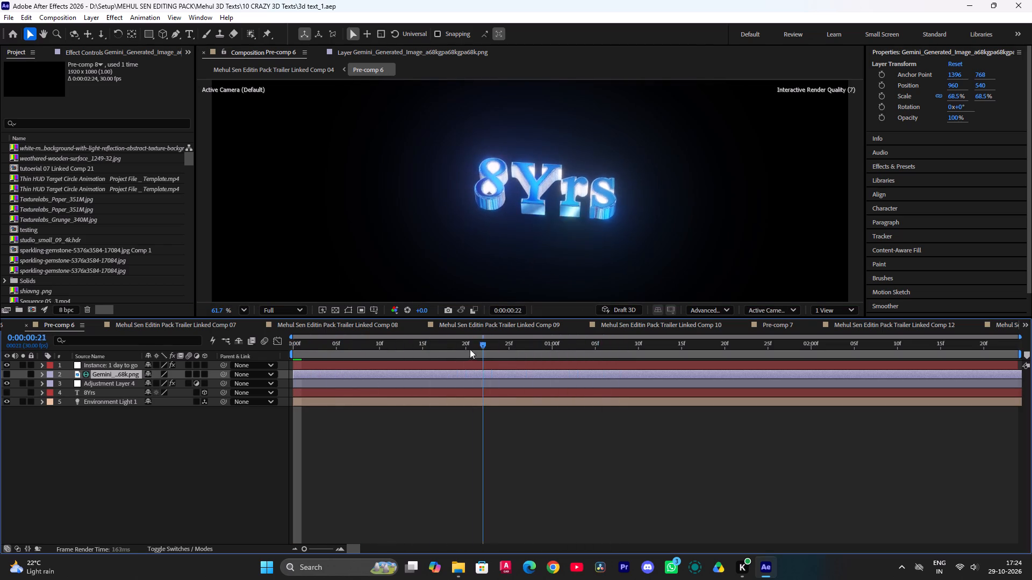
drag(470, 349, 437, 365)
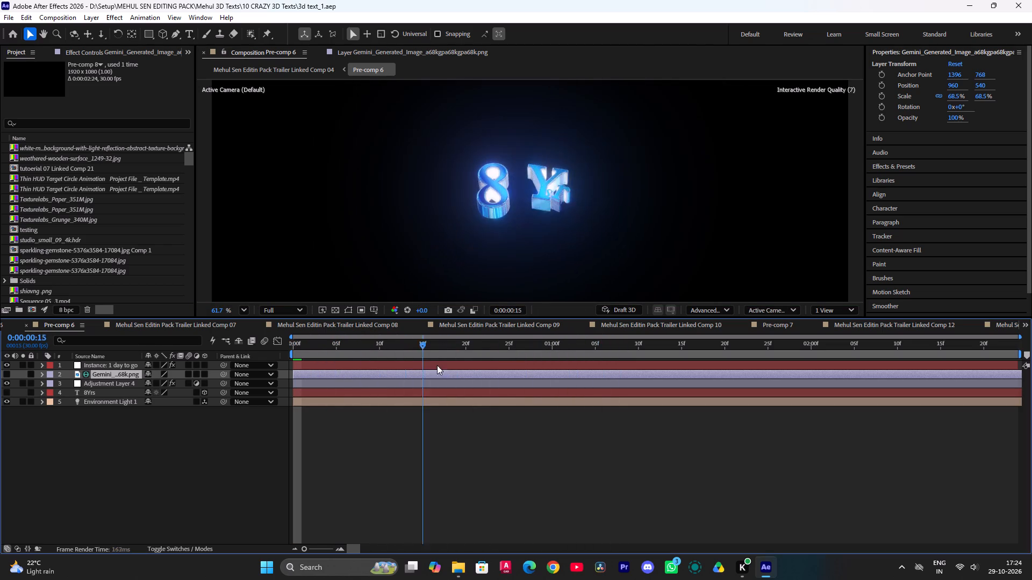
drag(437, 365, 472, 340)
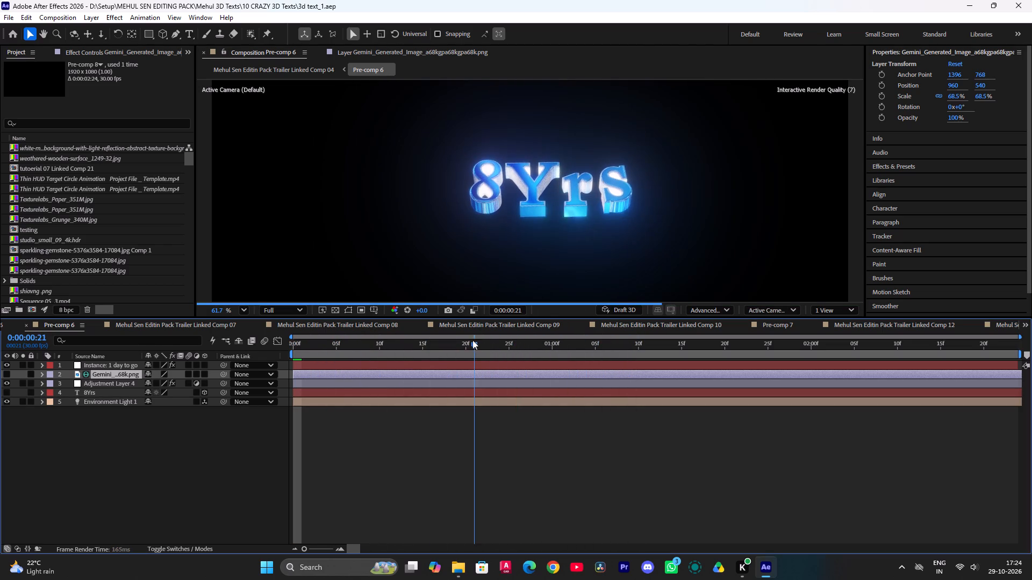
drag(472, 340, 278, 369)
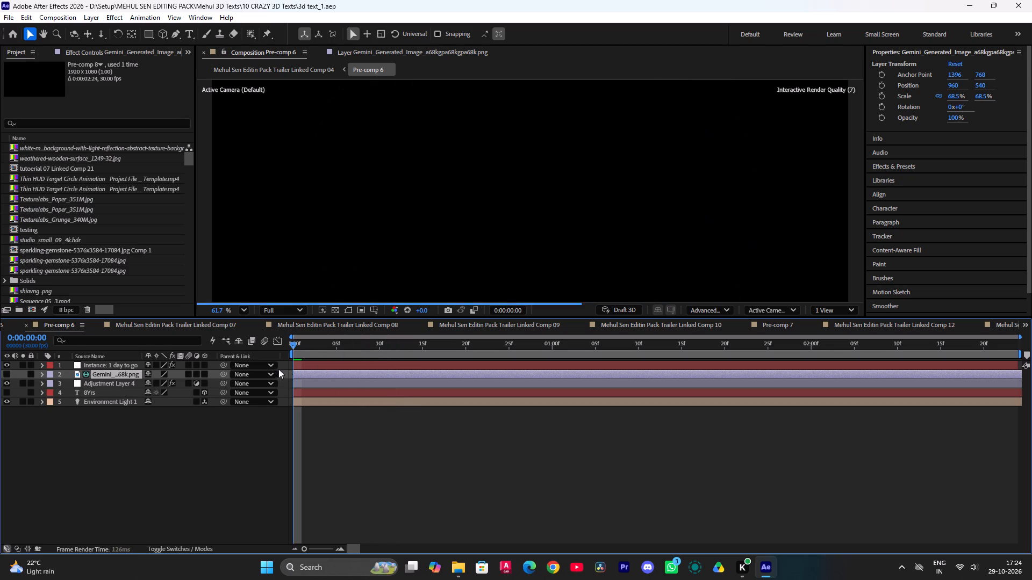
drag(278, 369, 287, 369)
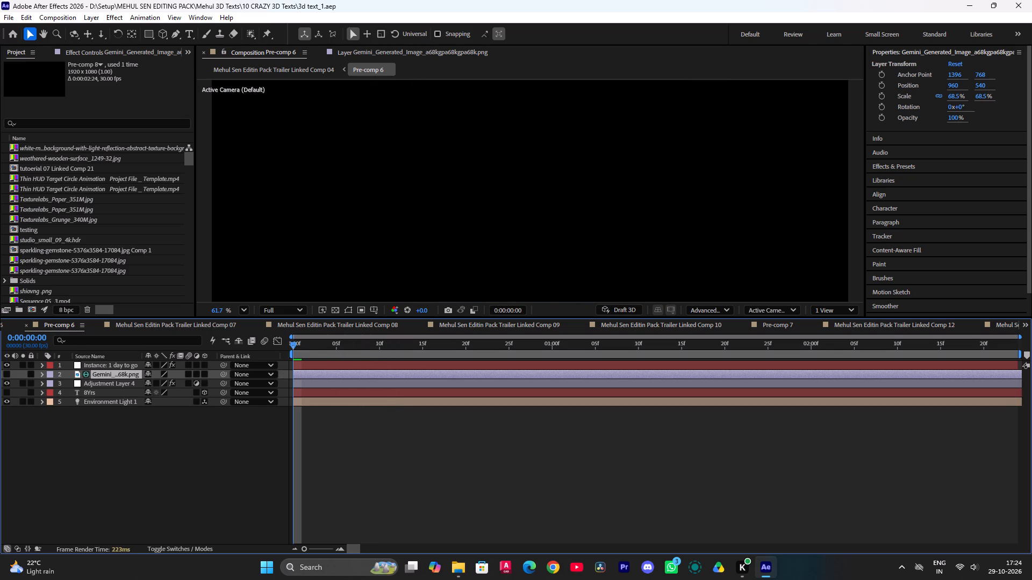
click(1025, 328)
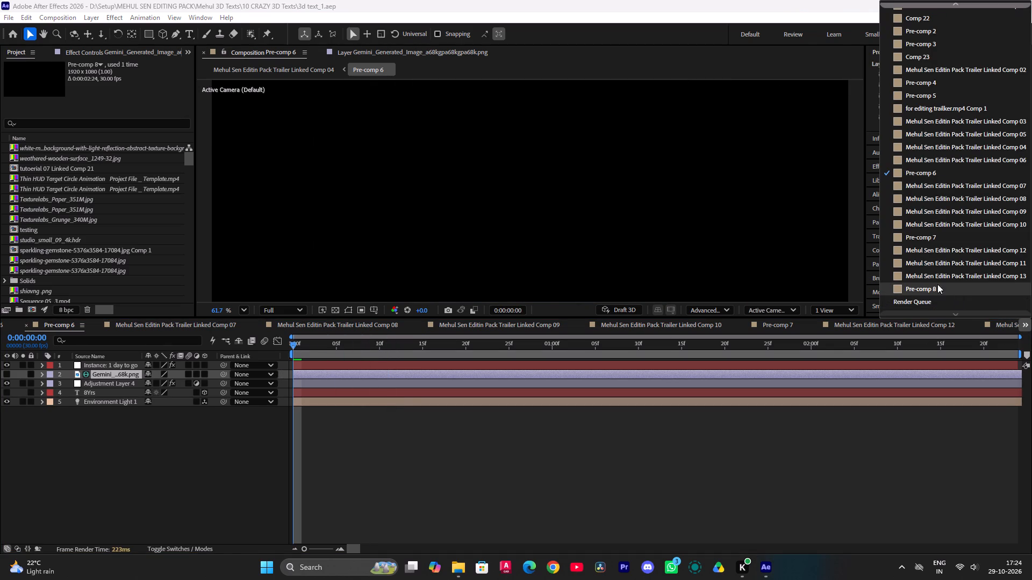
scroll(935, 219, up, 12)
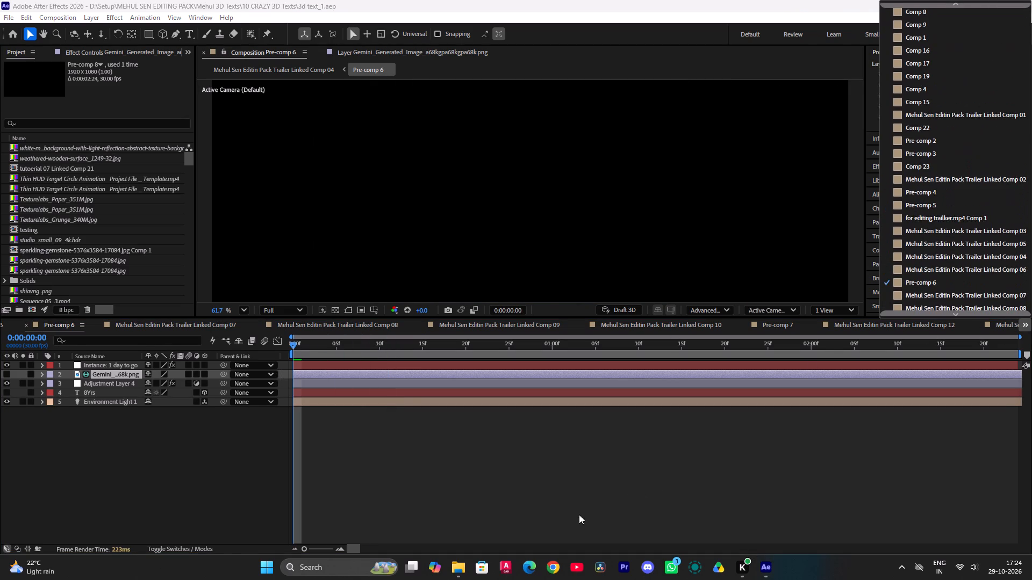
click(577, 515)
drag(307, 335, 367, 340)
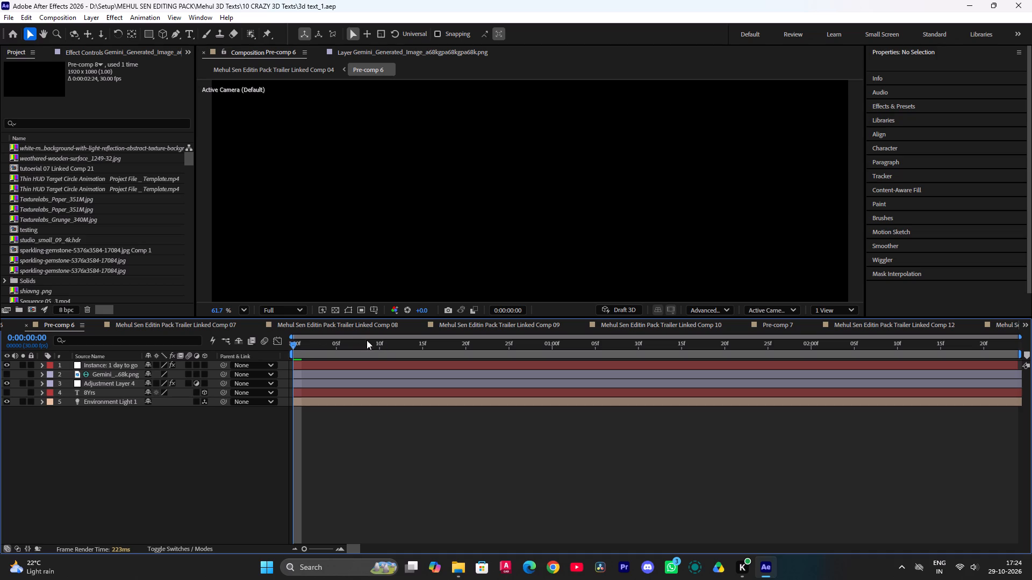
drag(367, 340, 380, 343)
key(space)
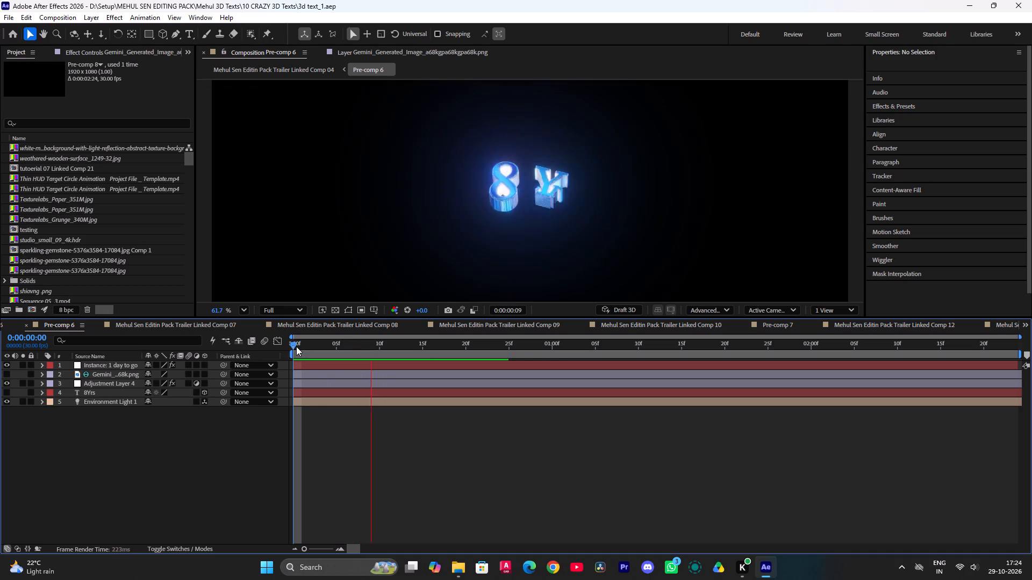
key(space)
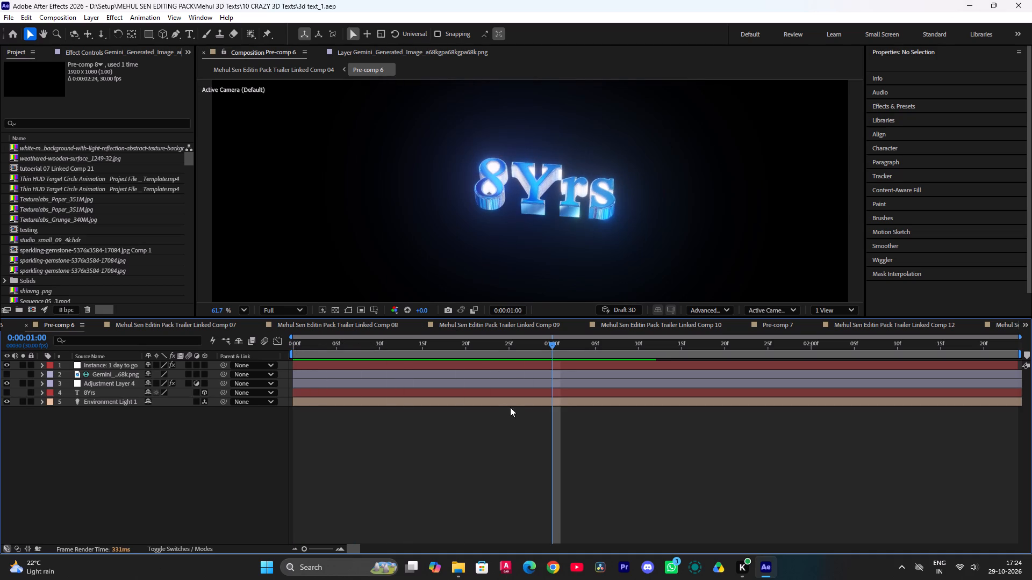
Apply the preset Mehul CRAZY png animation 01 to the 8Yrs text layer at 0:00:01:00, searching presets for "png".
click(101, 390)
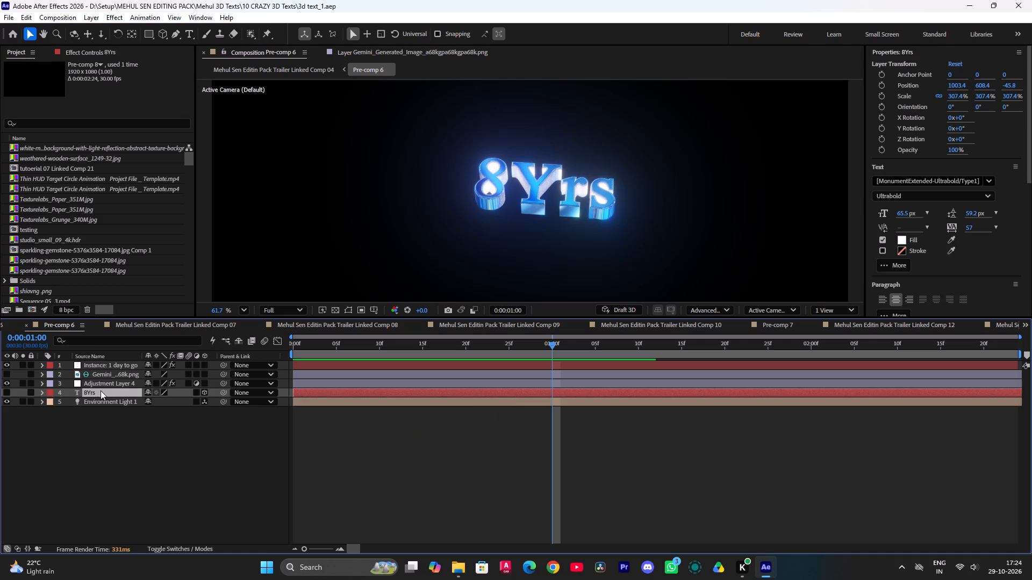
key(ctrl+space)
text(png)
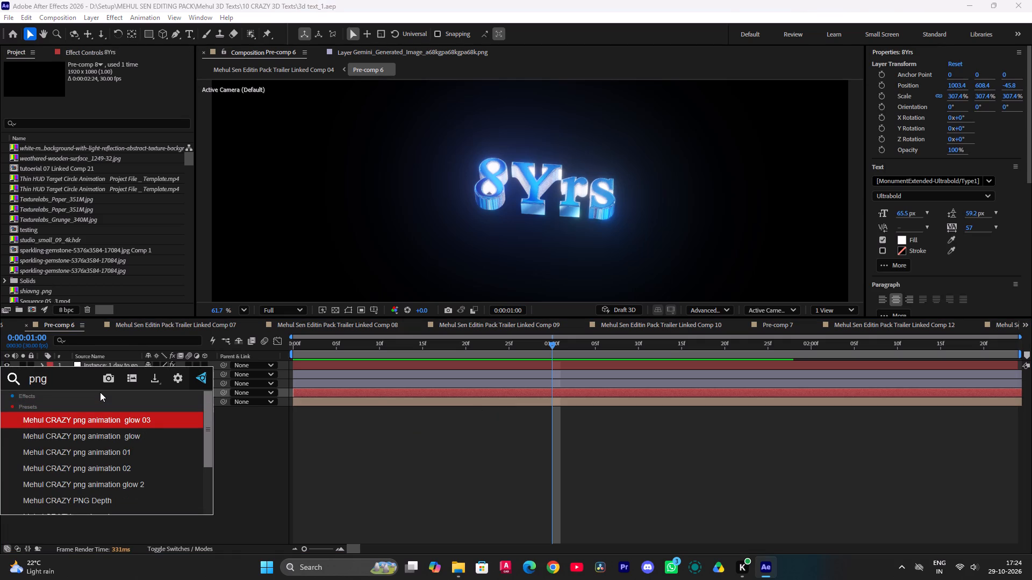
key(Down)
key(Down)
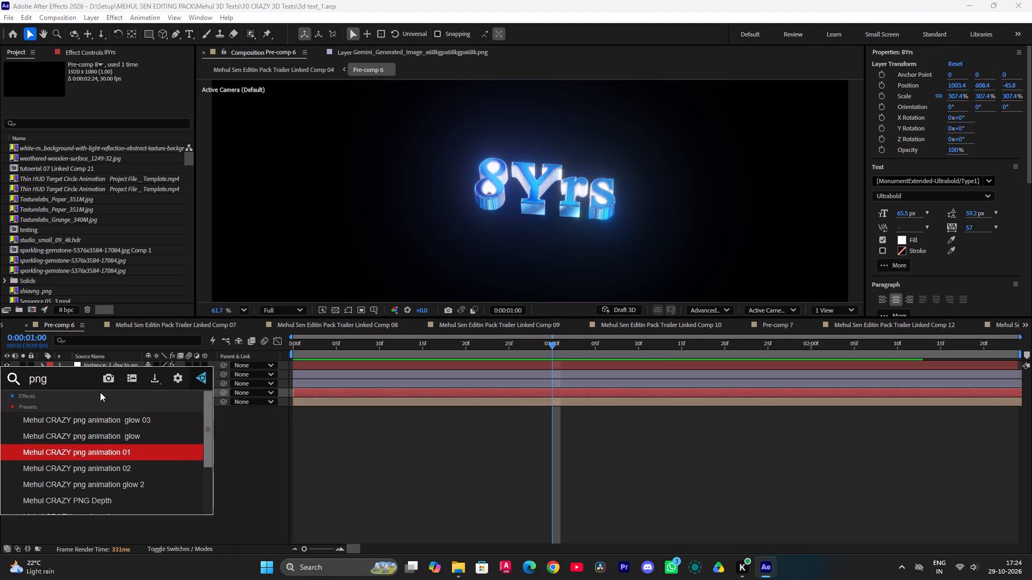
key(Return)
Preview Pre-comp 6, replaying from the start of the timeline, to examine the preset's animation on the 8Yrs text.
key(space)
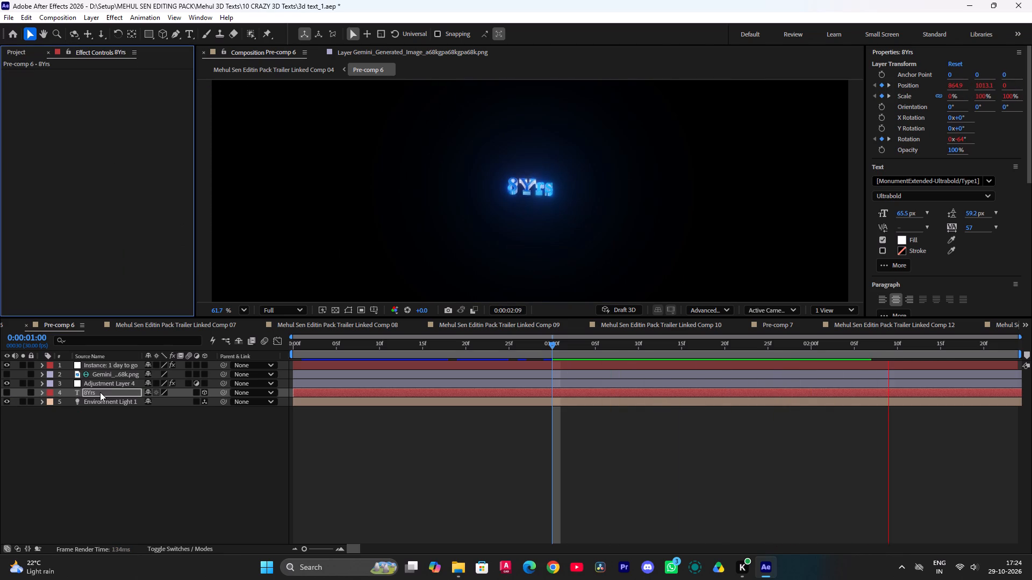
key(space)
click(250, 313)
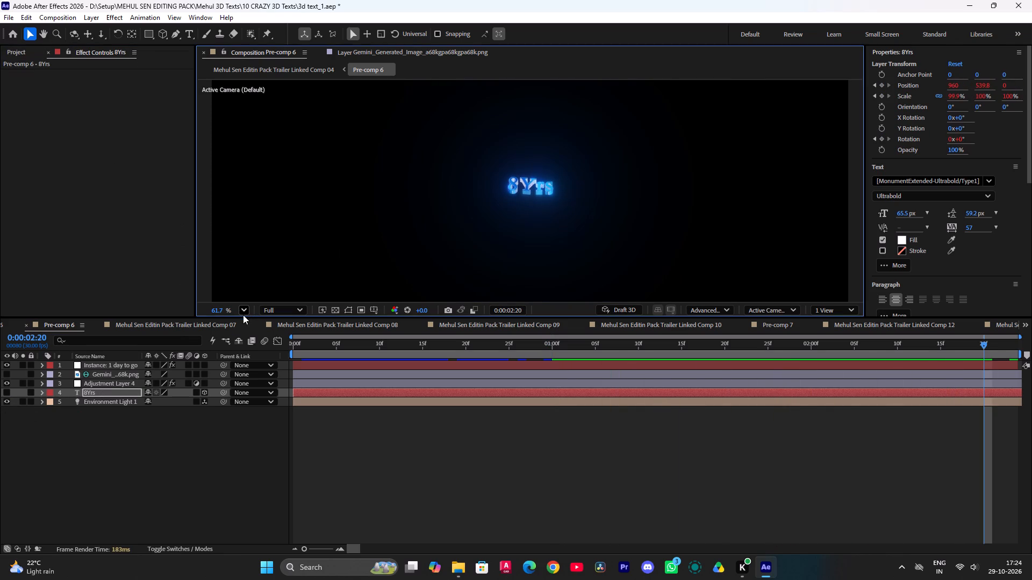
click(243, 315)
click(252, 323)
drag(353, 342, 225, 374)
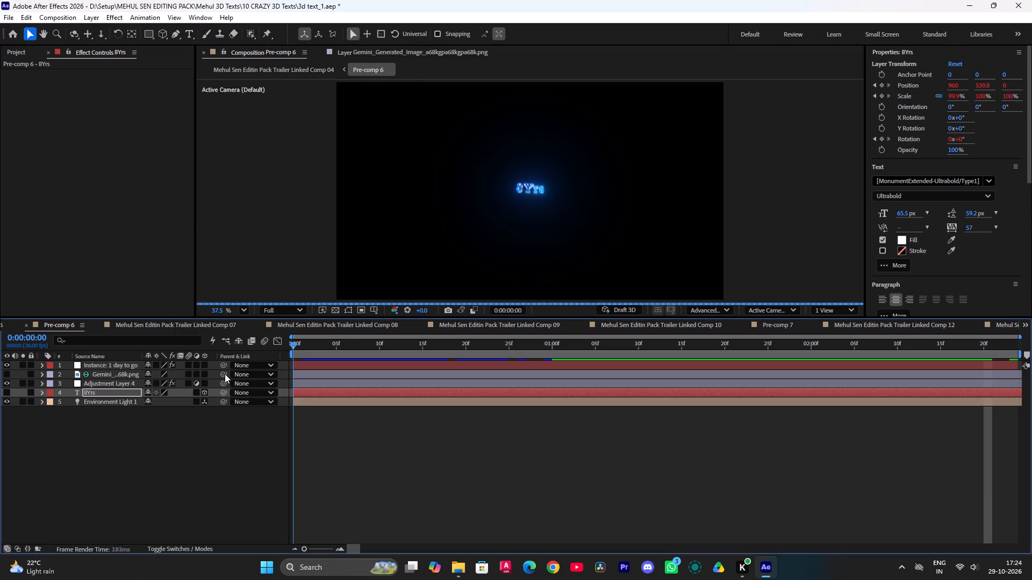
key(space)
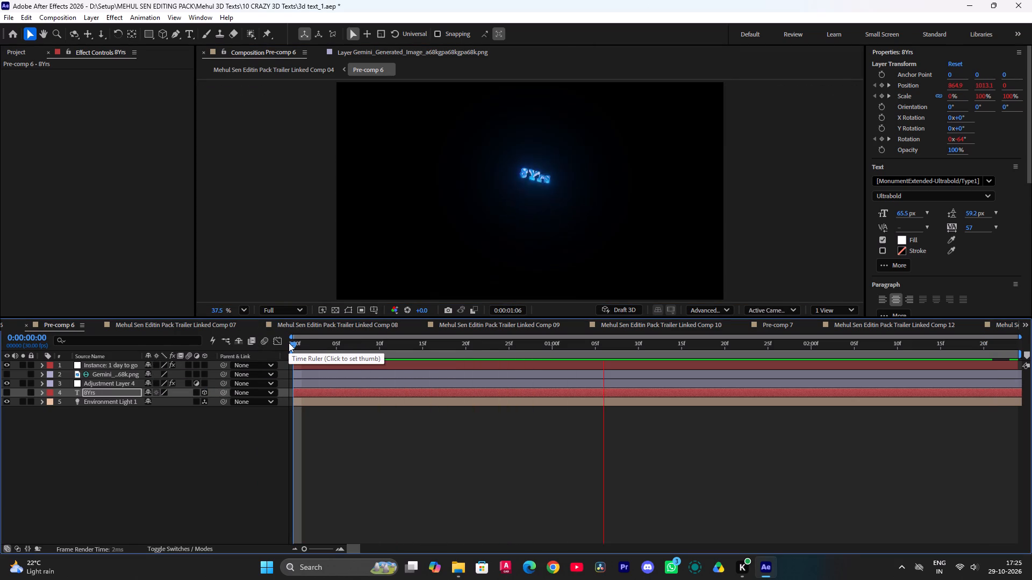
key(space)
drag(372, 353, 313, 366)
key(space)
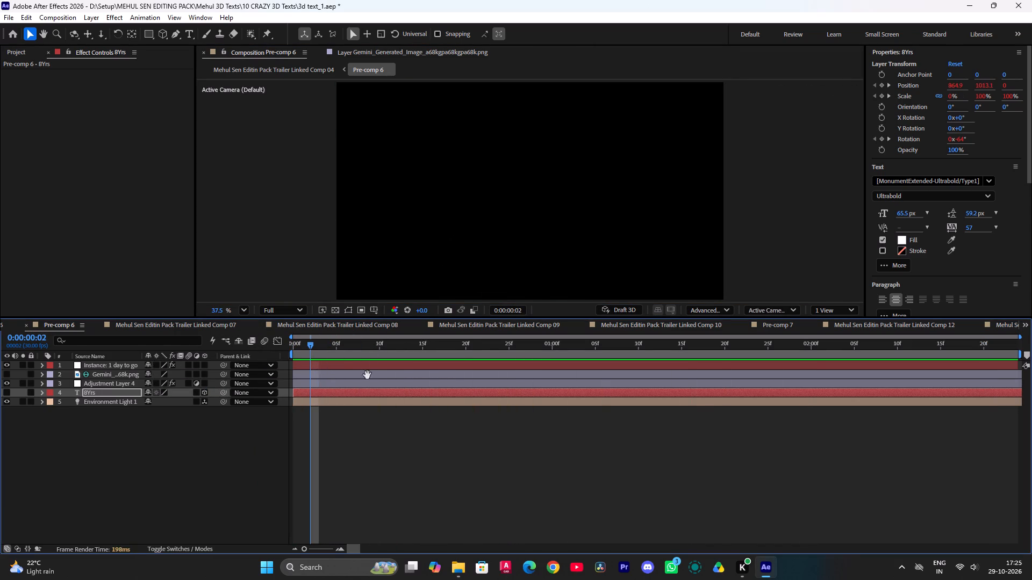
key(space)
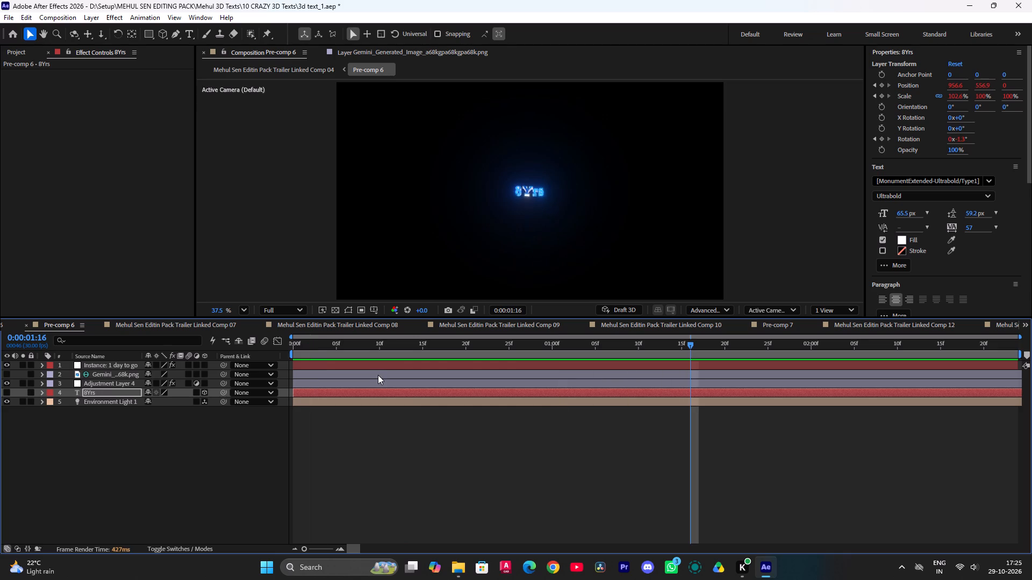
Undo the animation preset applied to the 8Yrs text layer.
key(ctrl+z)
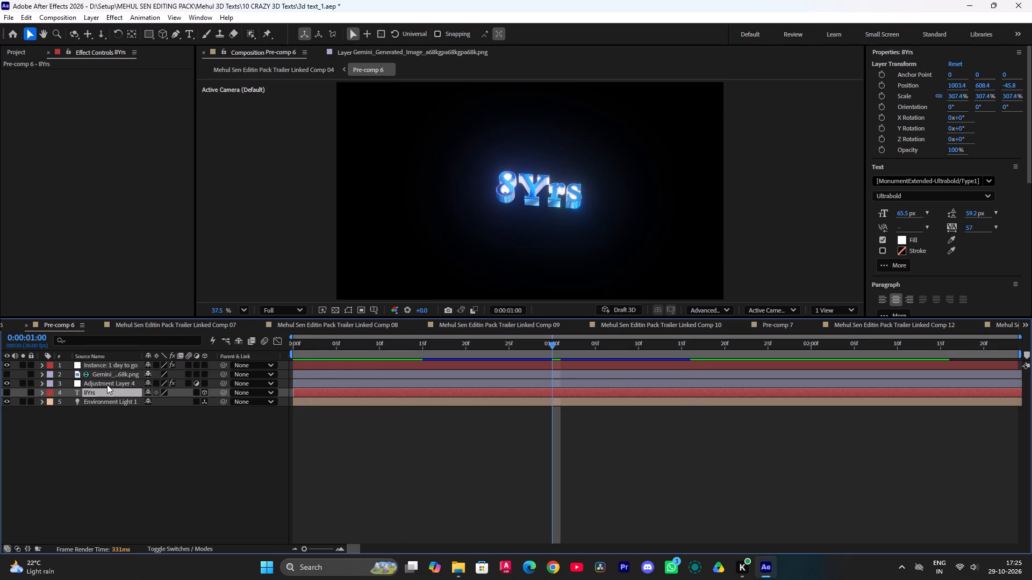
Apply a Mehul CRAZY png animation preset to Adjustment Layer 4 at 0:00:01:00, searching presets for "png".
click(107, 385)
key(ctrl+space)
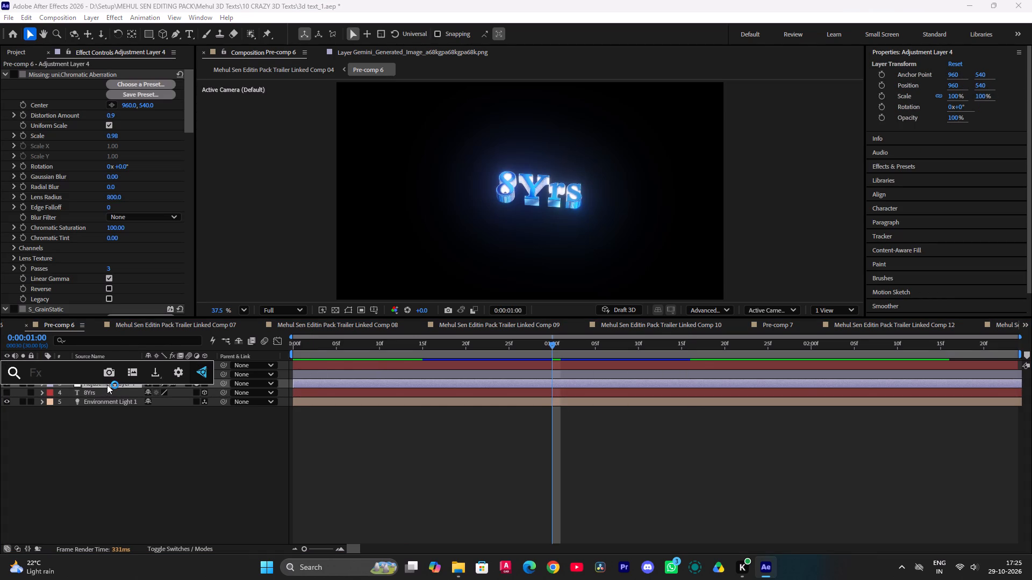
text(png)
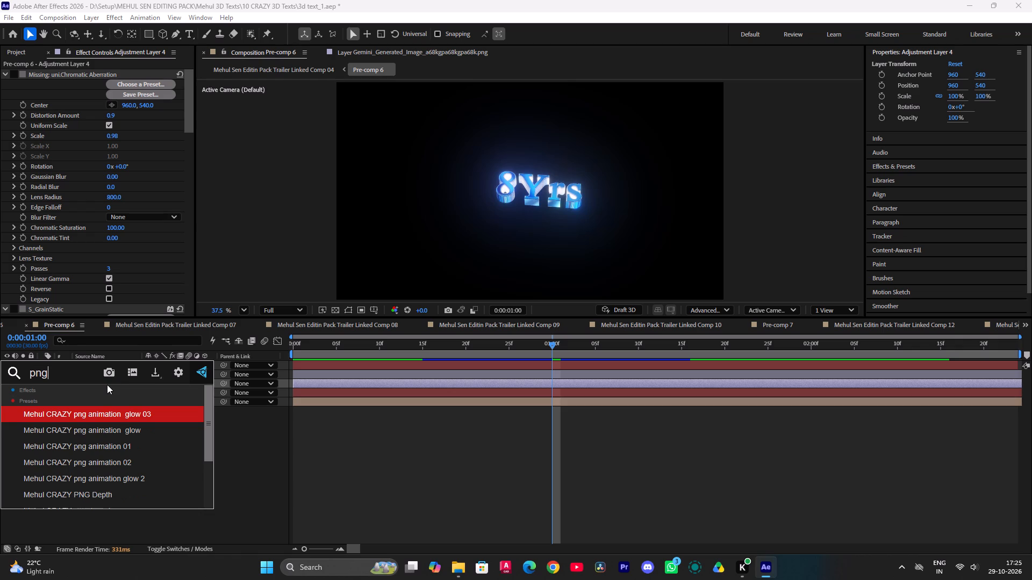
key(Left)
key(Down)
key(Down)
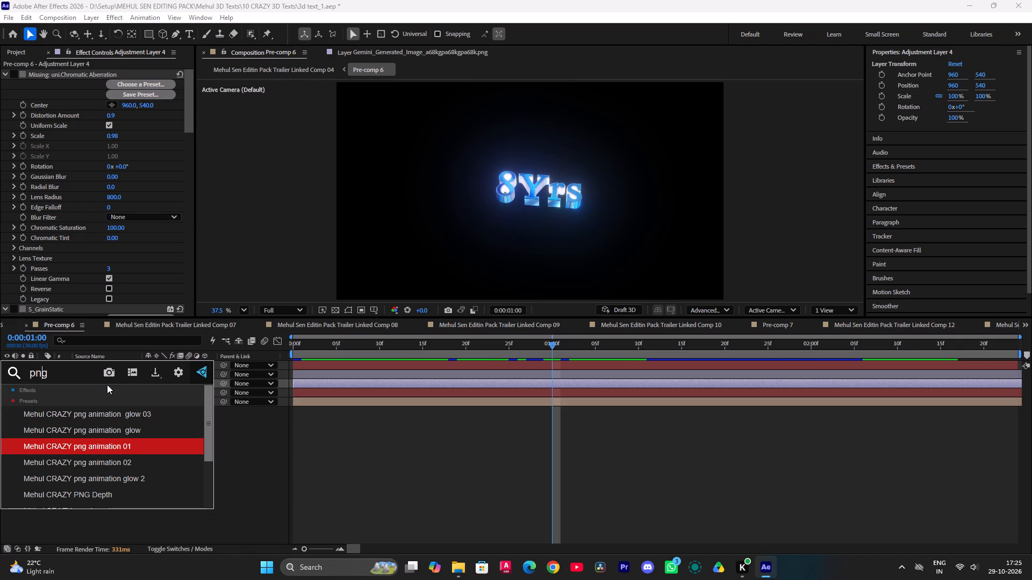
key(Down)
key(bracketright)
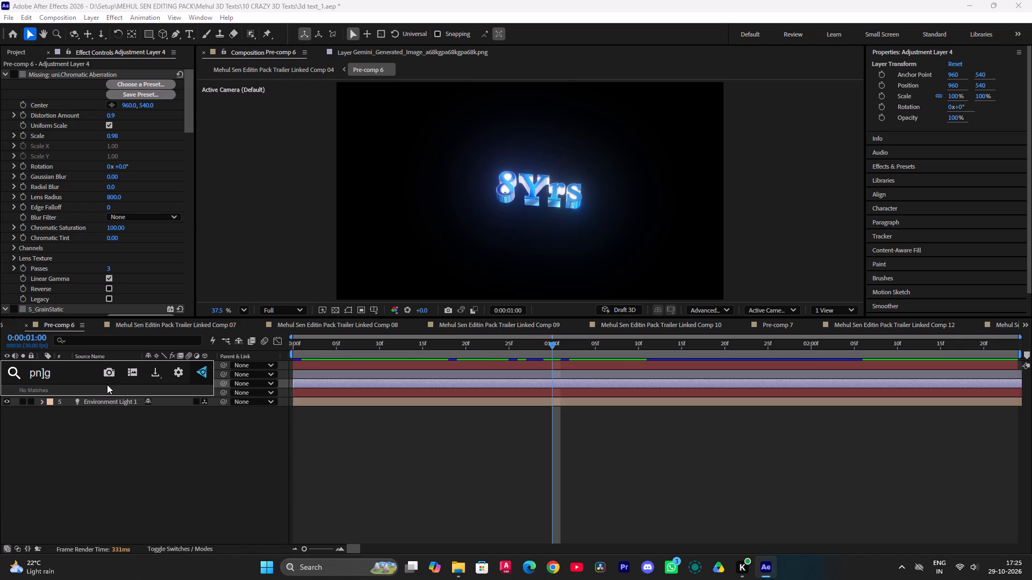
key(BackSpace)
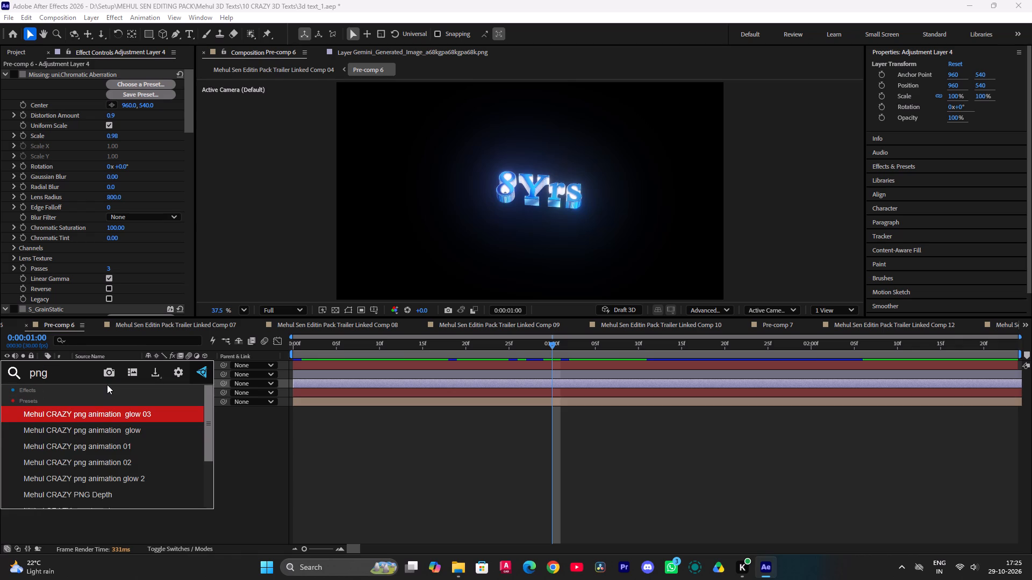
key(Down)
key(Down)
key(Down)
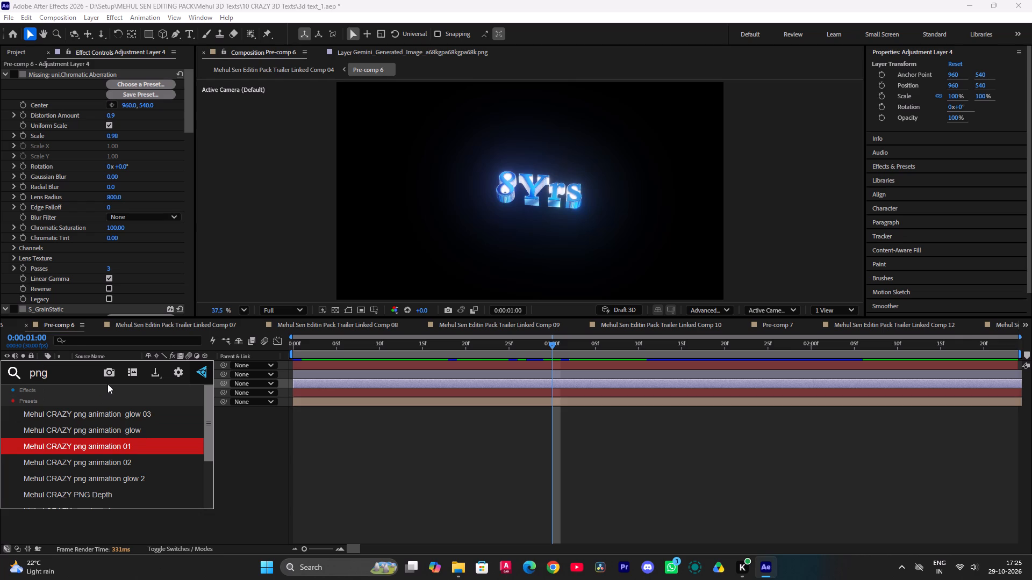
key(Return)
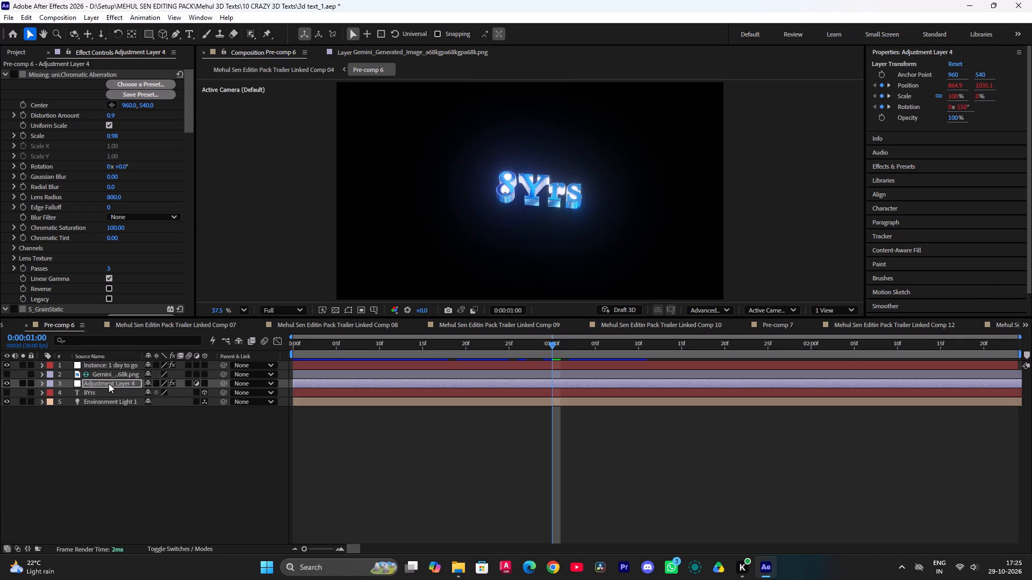
Reveal the keyframed properties of Adjustment Layer 4 and preview the preset's animation after its keyframes.
key(u)
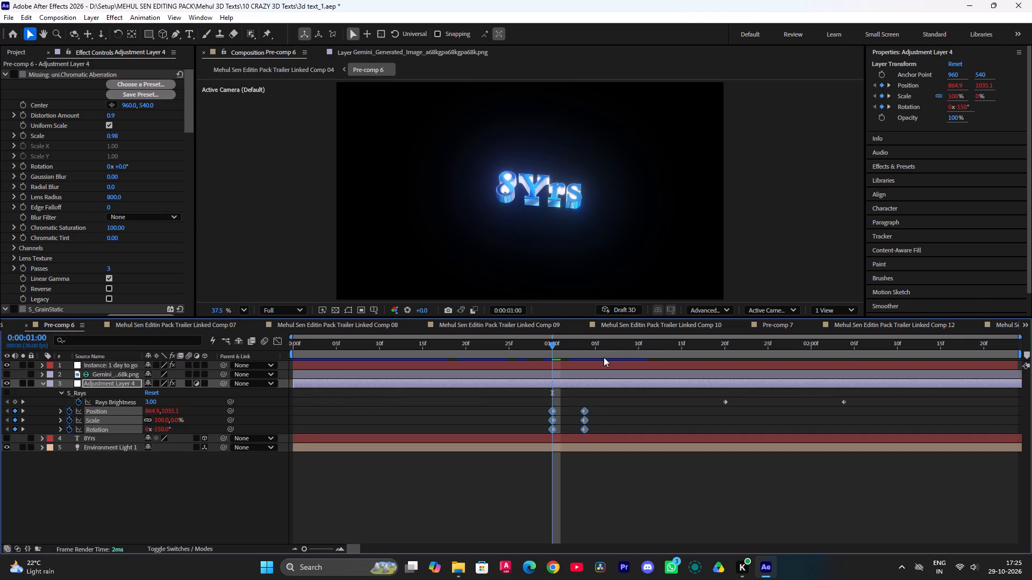
drag(606, 357, 722, 388)
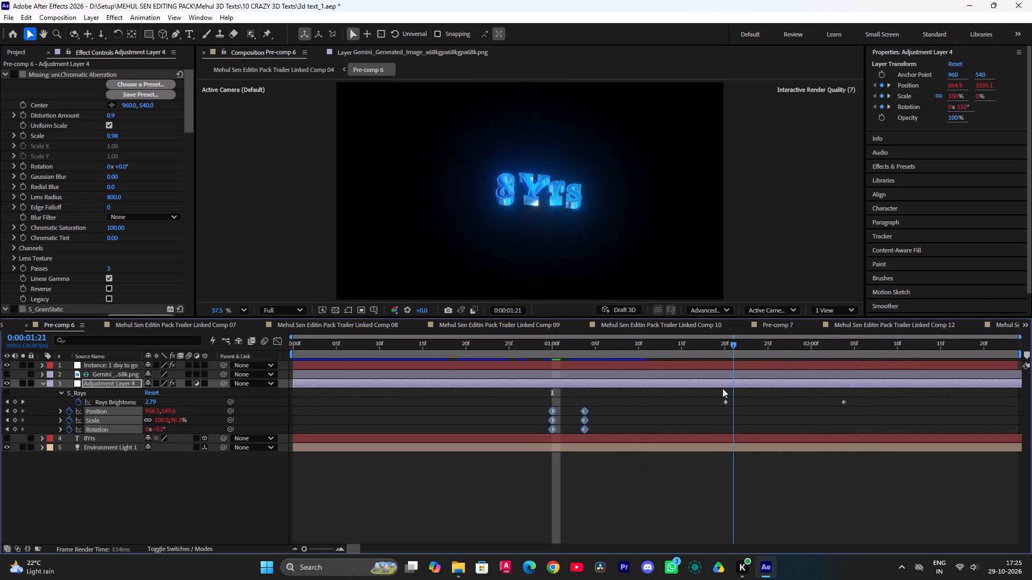
drag(722, 388, 695, 394)
key(space)
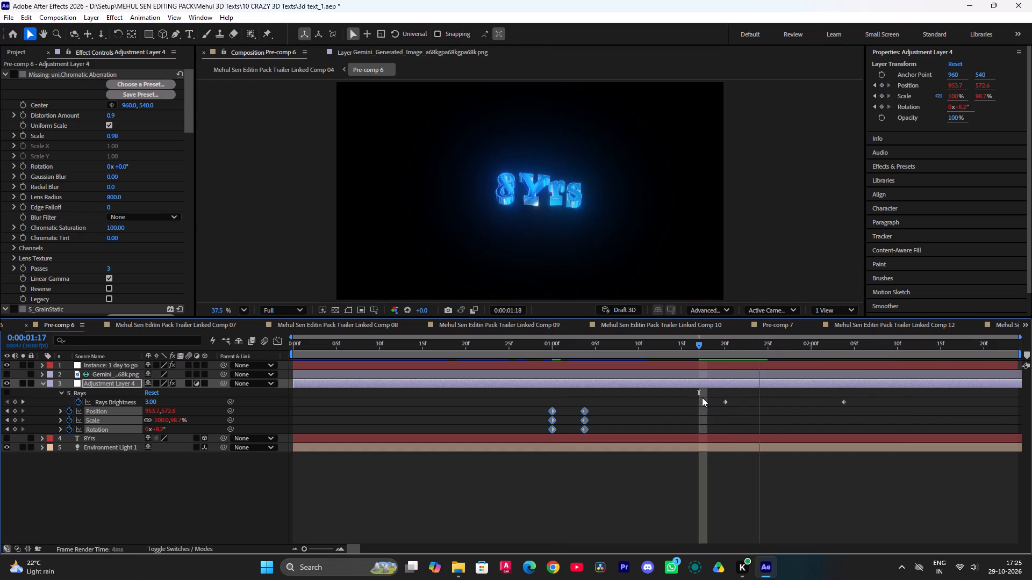
key(space)
Collapse the Chromatic Aberration, S_GrainStatic and S_Rays settings on Adjustment Layer 4 to look through its effects.
click(5, 75)
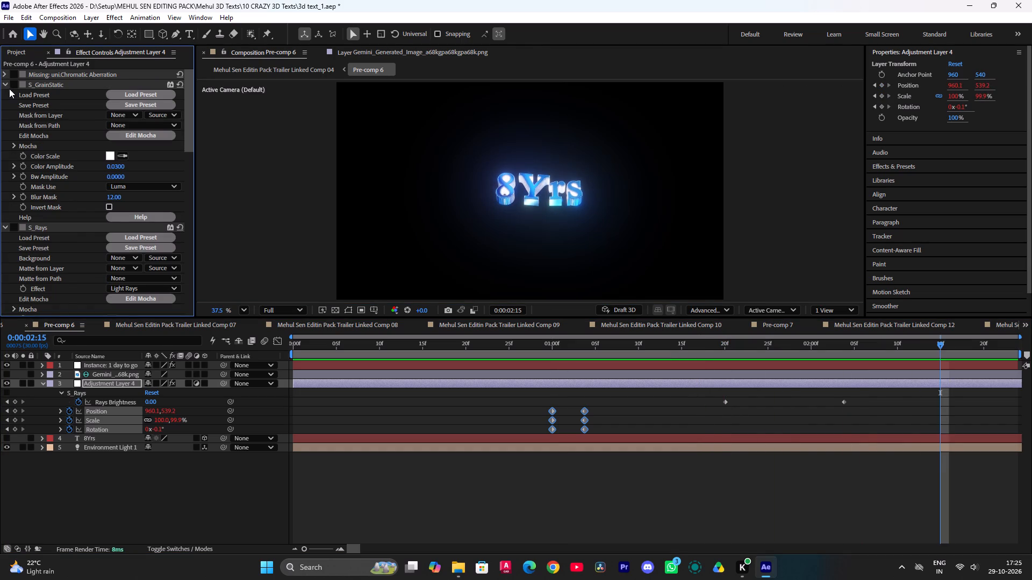
click(8, 83)
click(6, 97)
click(8, 109)
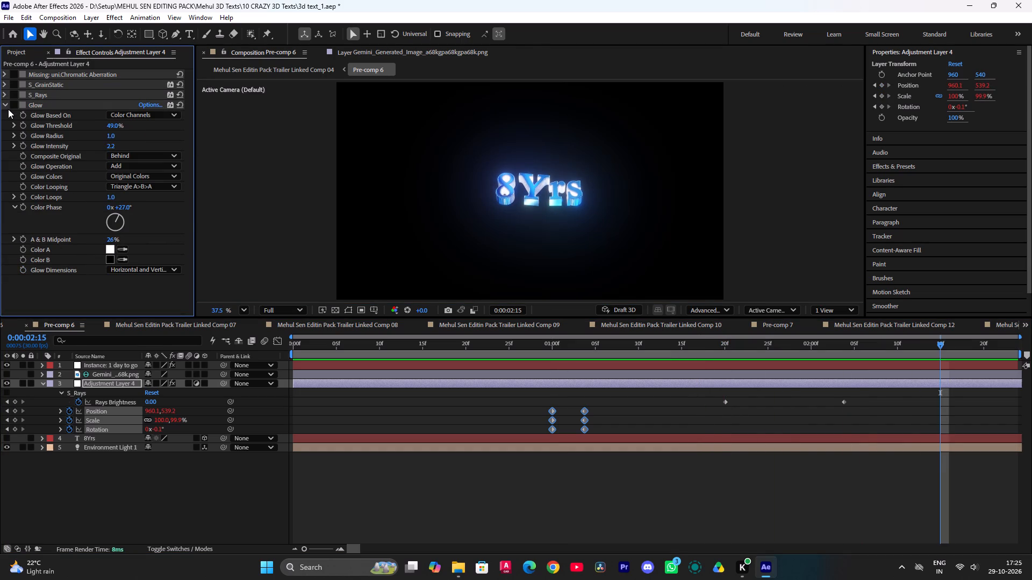
click(6, 108)
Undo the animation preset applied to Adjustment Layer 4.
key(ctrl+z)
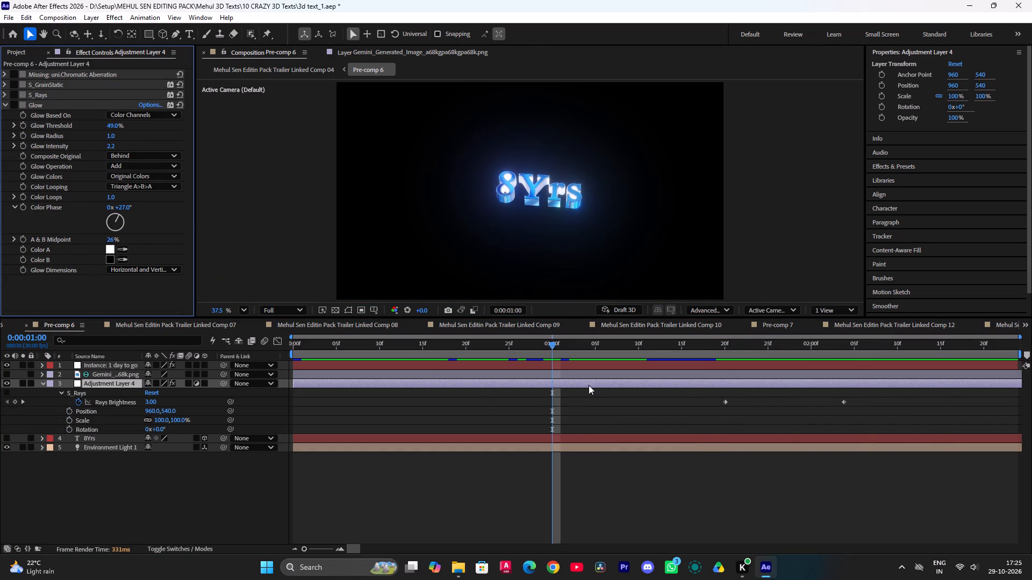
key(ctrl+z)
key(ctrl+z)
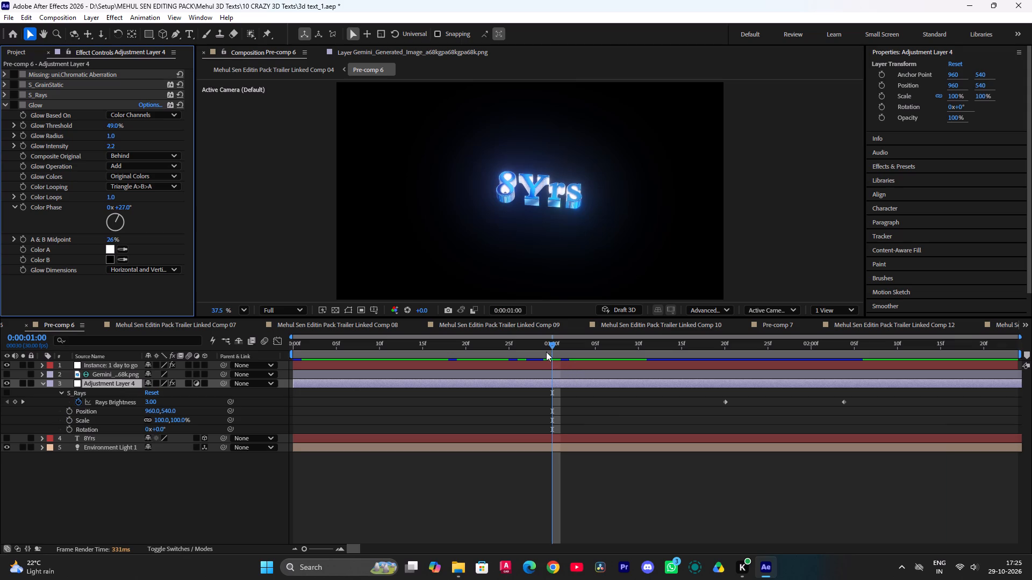
ctrl+drag(545, 351, 263, 365)
key(space)
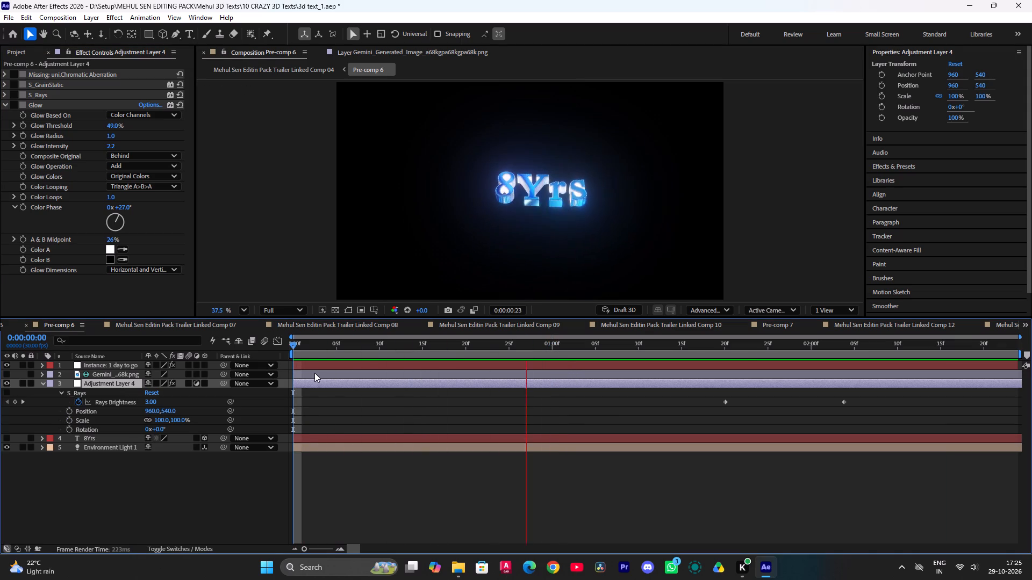
key(space)
key(space)
drag(447, 359, 441, 357)
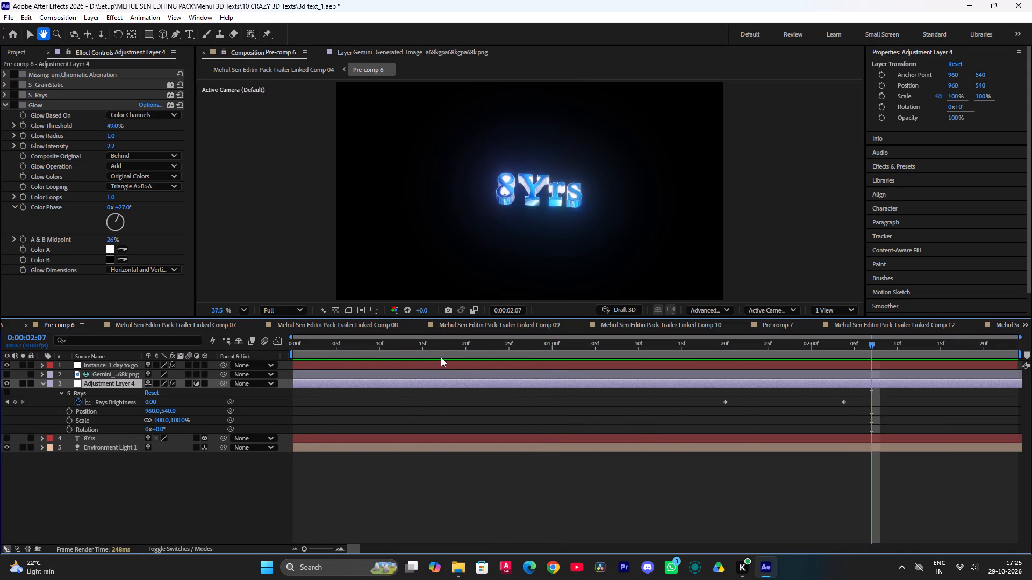
drag(441, 357, 401, 357)
drag(476, 350, 244, 386)
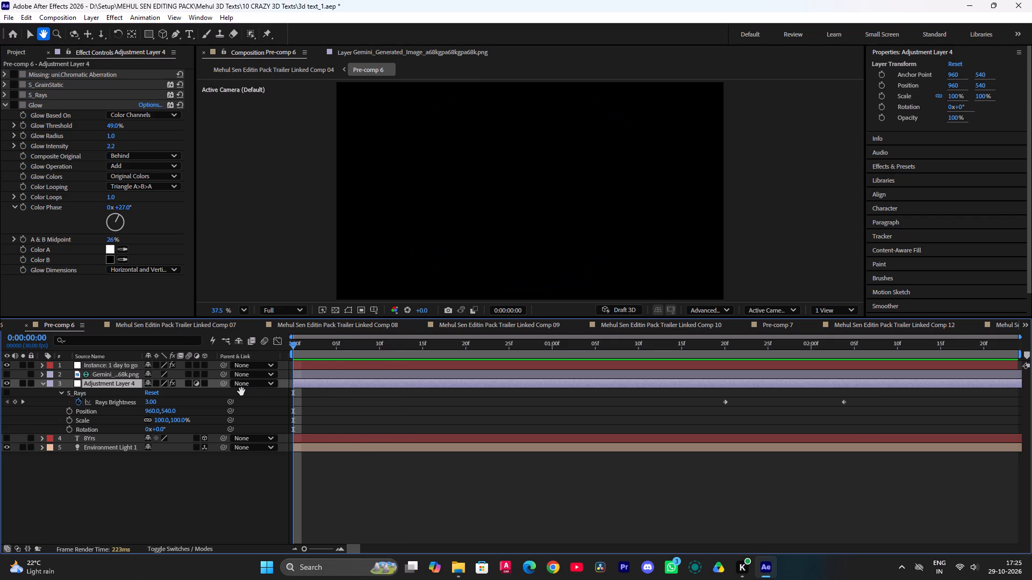
key(Escape)
drag(333, 406, 593, 406)
key(space)
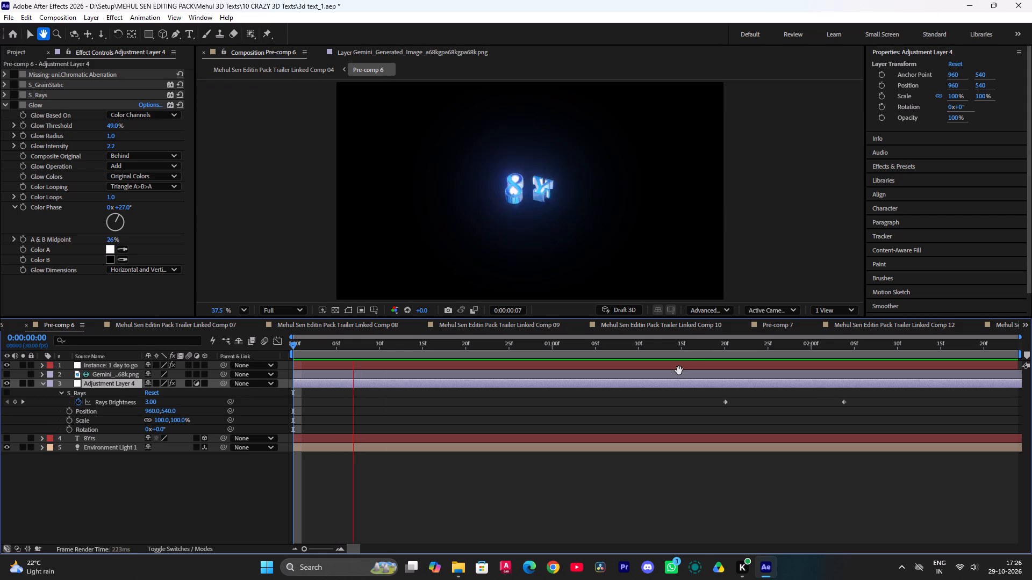
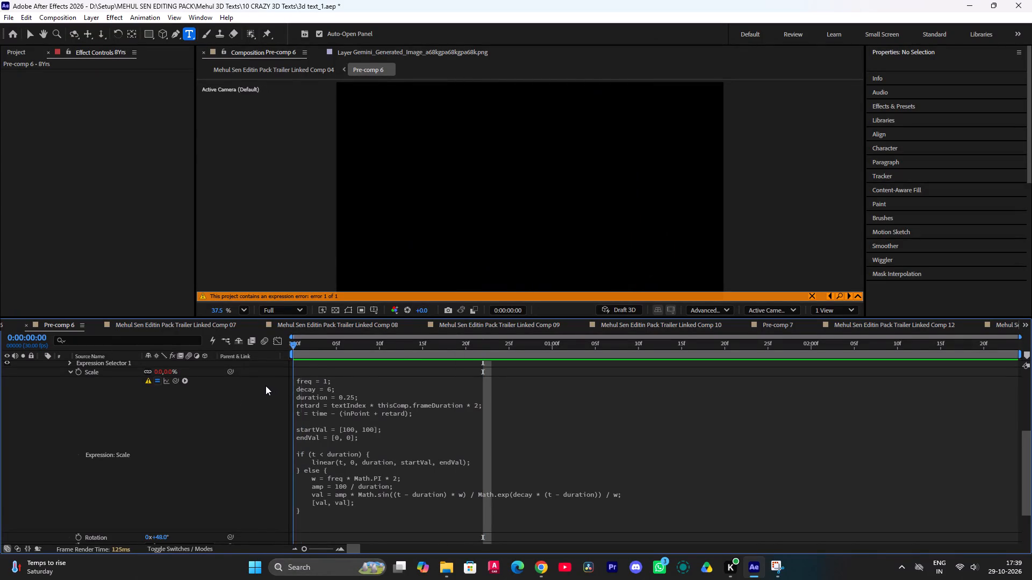
key(ctrl+z)
key(ctrl+z)
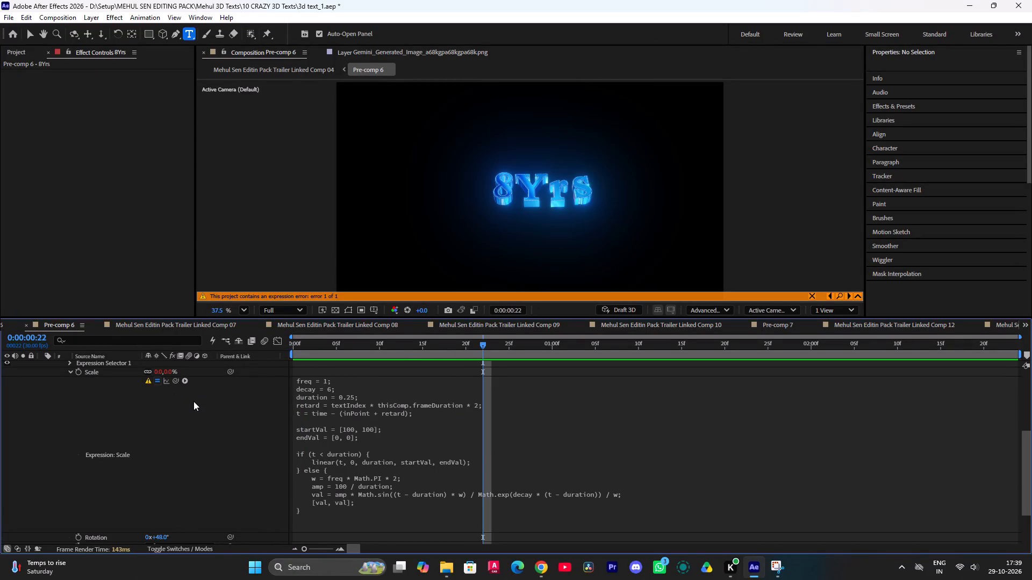
key(ctrl+z)
key(ctrl+z)
key(ctrl+z)
key(ctrl+z)
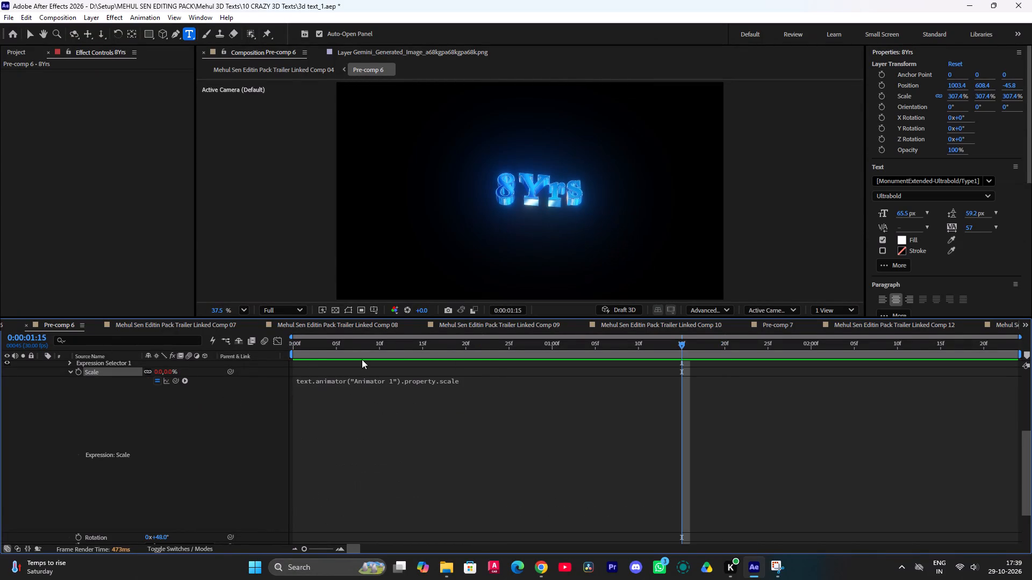
Collapse the 8Yrs layer's text properties and preview its animation in Pre-comp 6 from the first frame.
drag(341, 340, 147, 376)
click(68, 368)
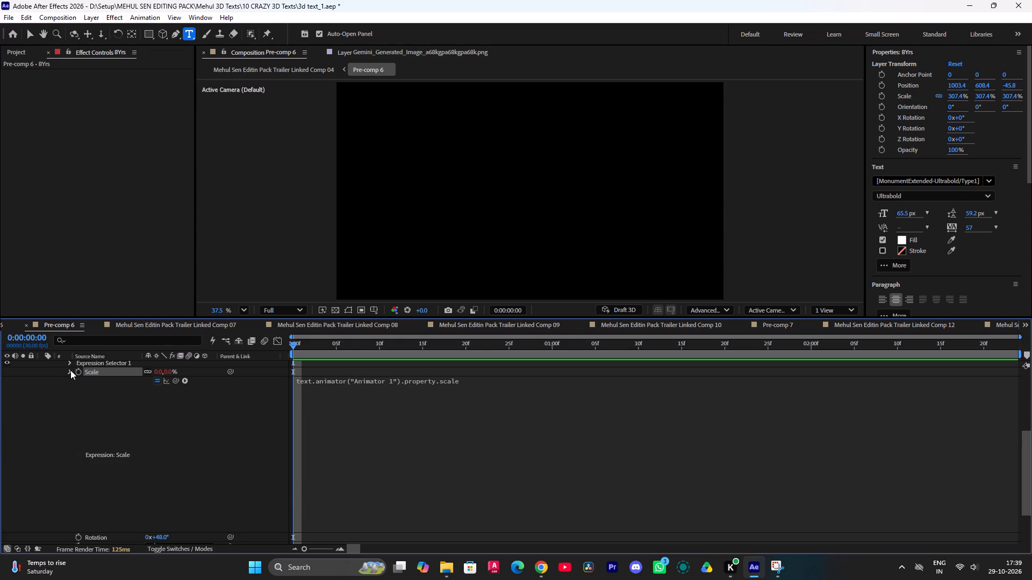
click(49, 411)
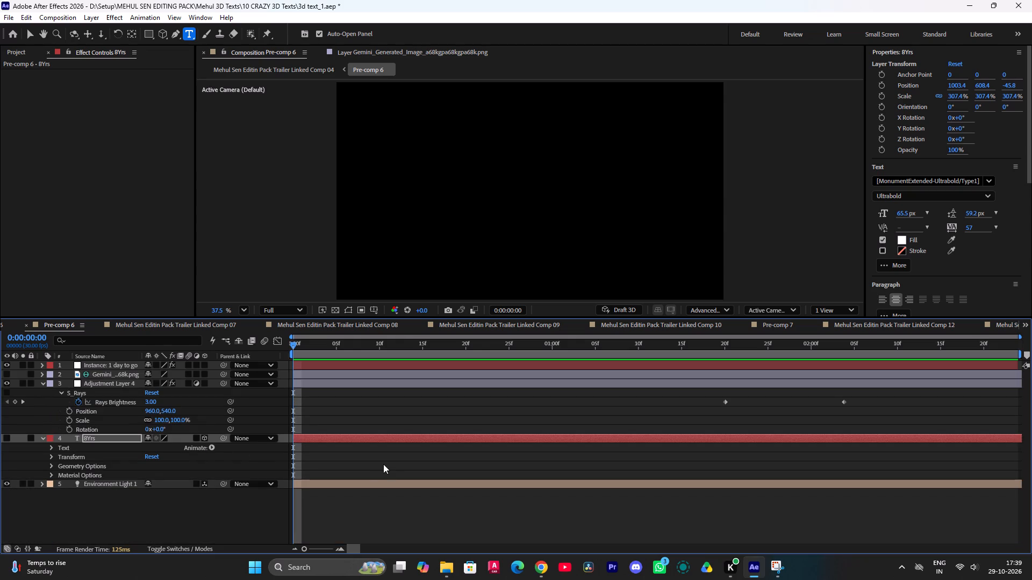
key(space)
key(space)
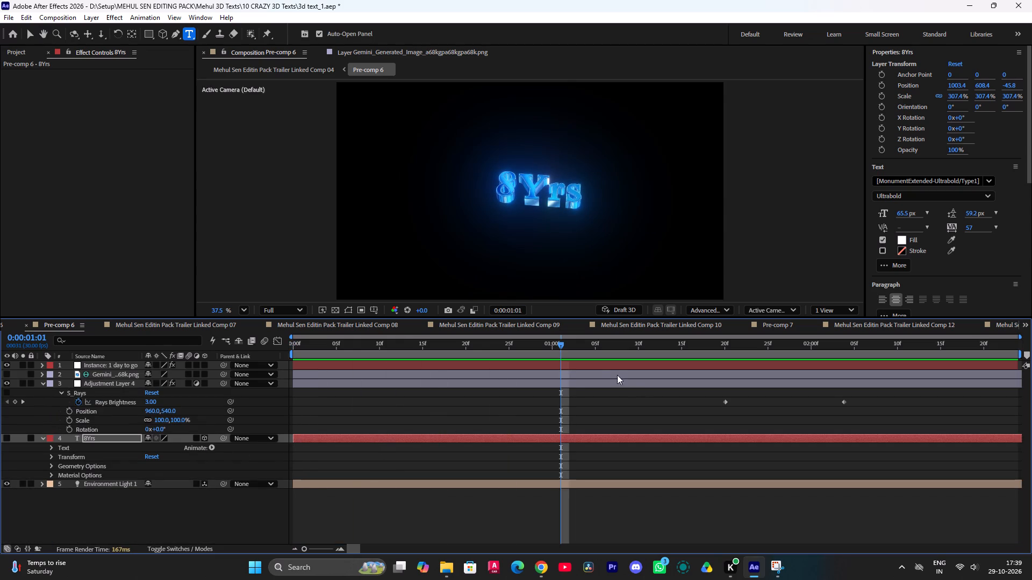
drag(564, 350, 793, 361)
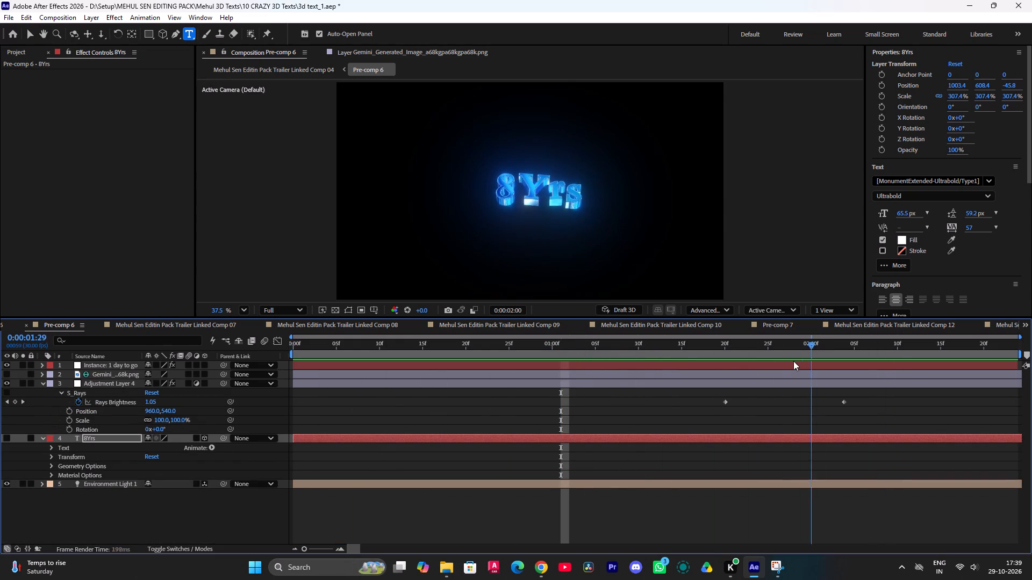
drag(793, 361, 253, 482)
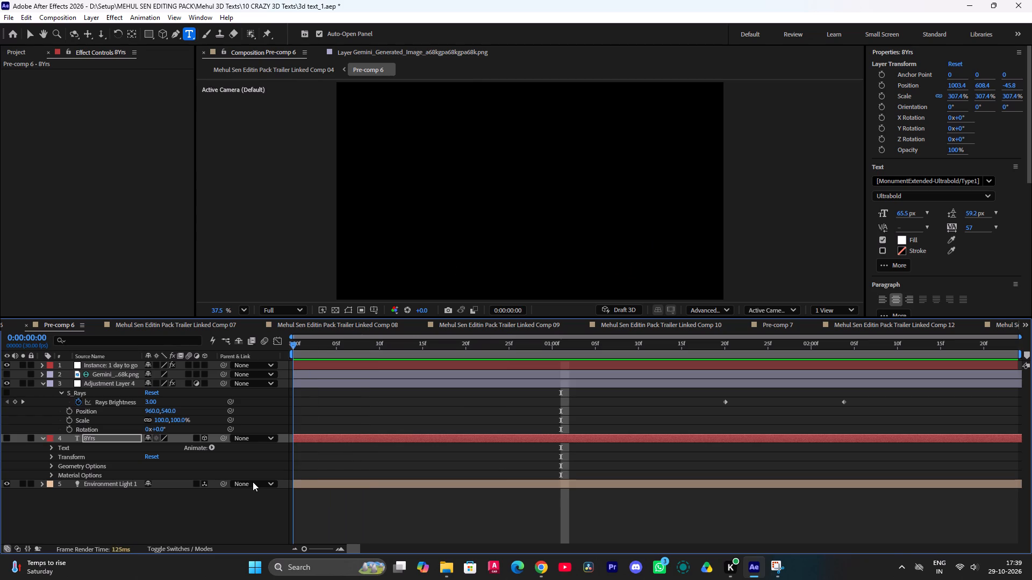
drag(253, 482, 249, 484)
key(space)
key(space)
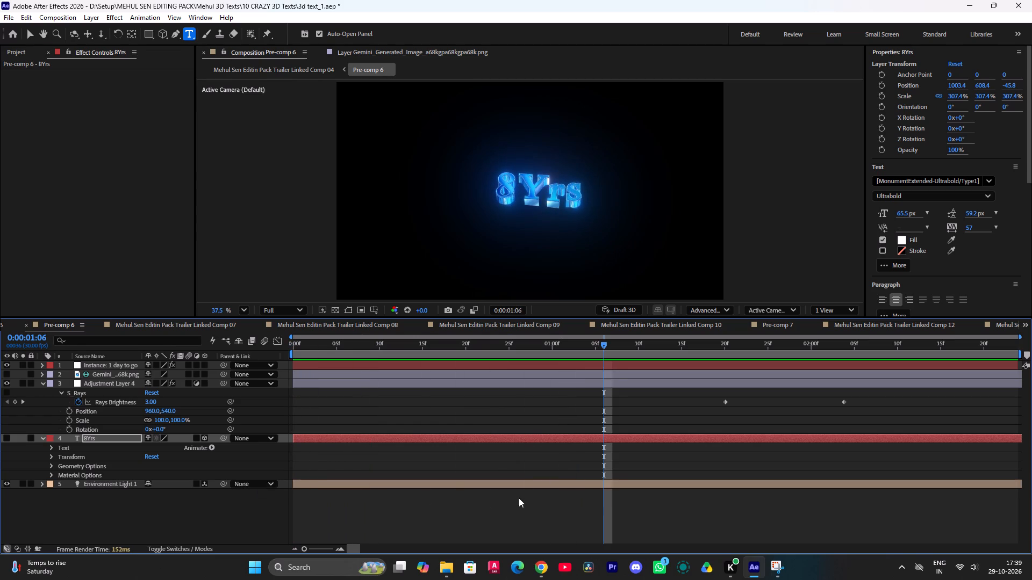
key(space)
key(space)
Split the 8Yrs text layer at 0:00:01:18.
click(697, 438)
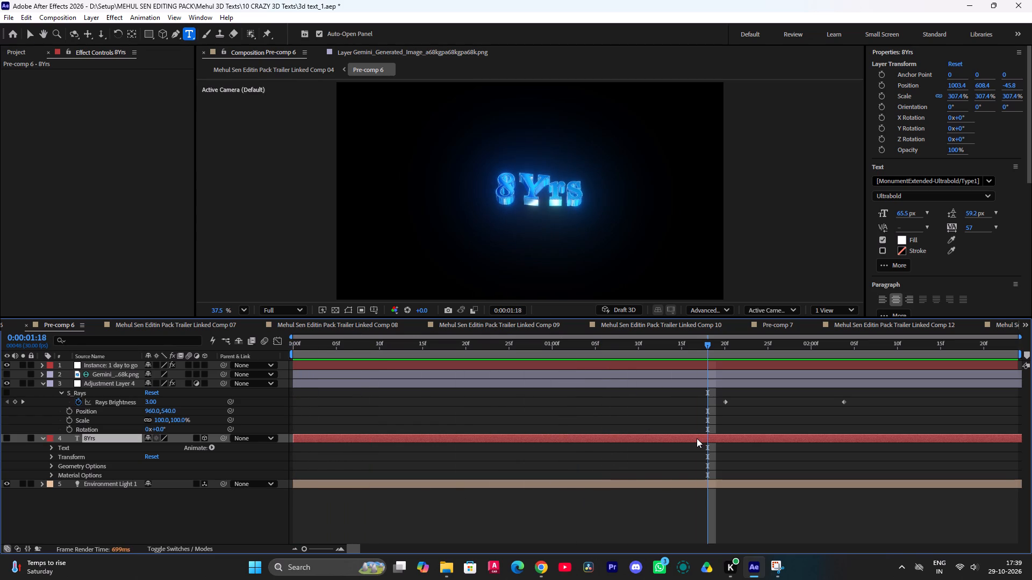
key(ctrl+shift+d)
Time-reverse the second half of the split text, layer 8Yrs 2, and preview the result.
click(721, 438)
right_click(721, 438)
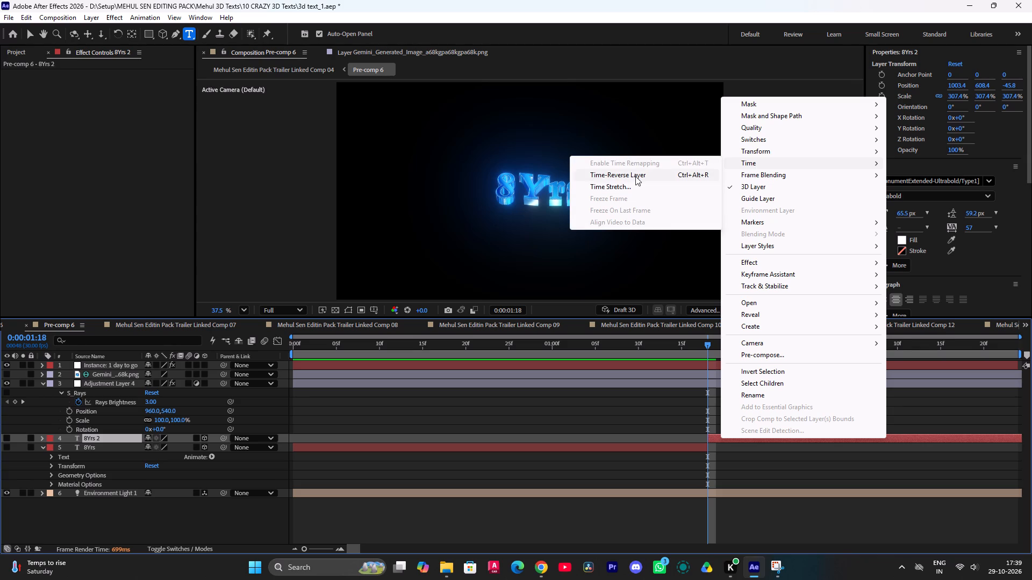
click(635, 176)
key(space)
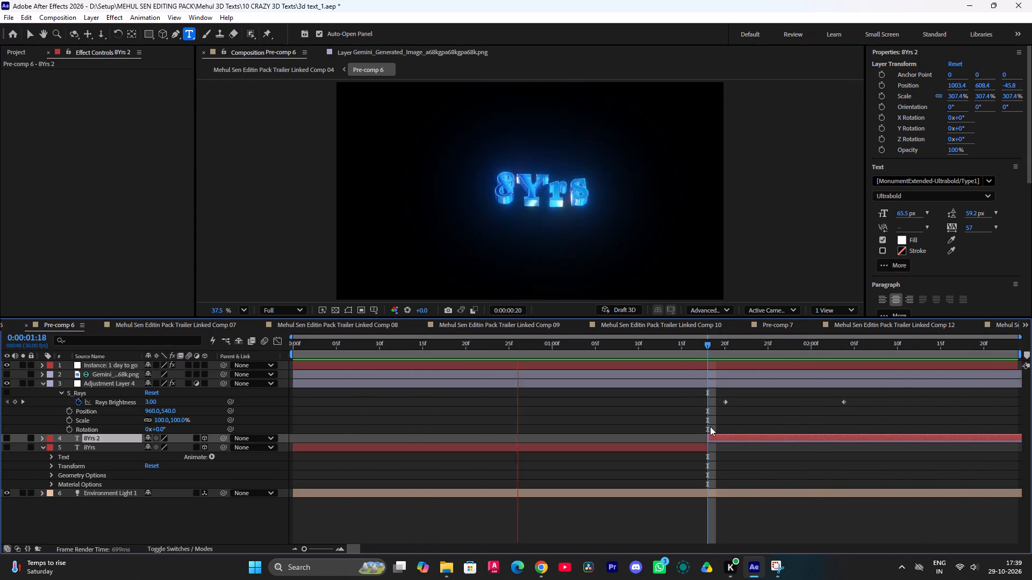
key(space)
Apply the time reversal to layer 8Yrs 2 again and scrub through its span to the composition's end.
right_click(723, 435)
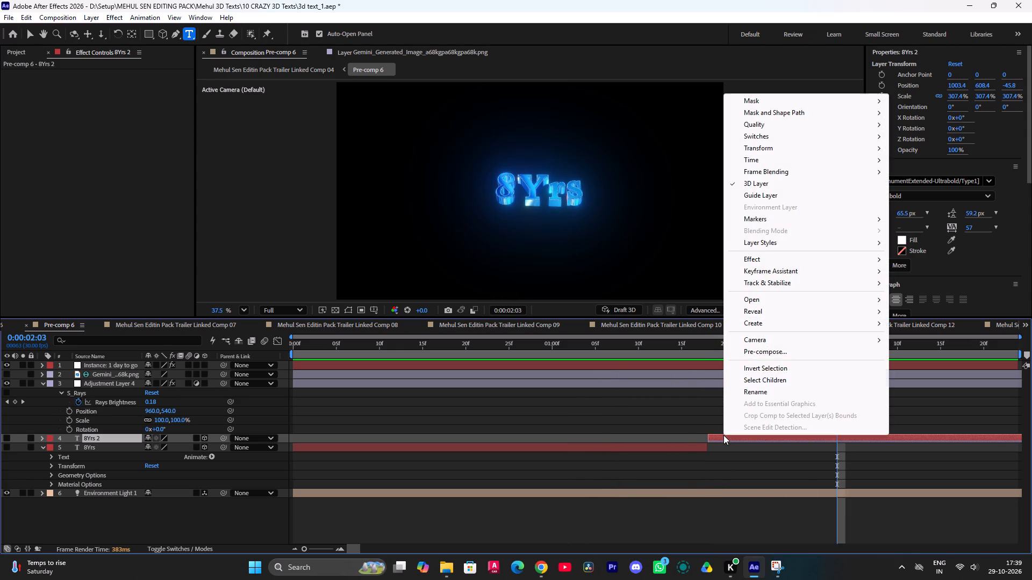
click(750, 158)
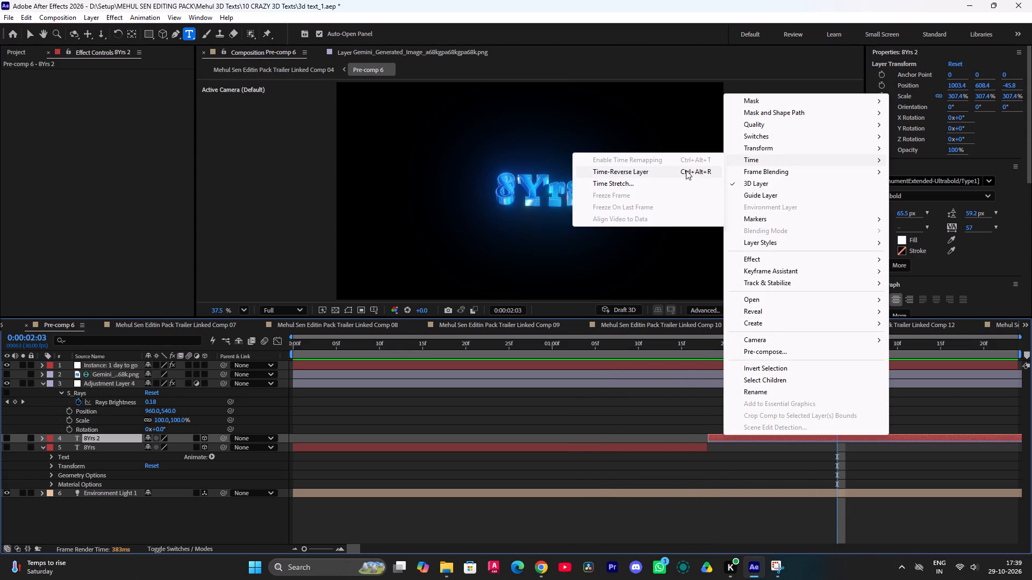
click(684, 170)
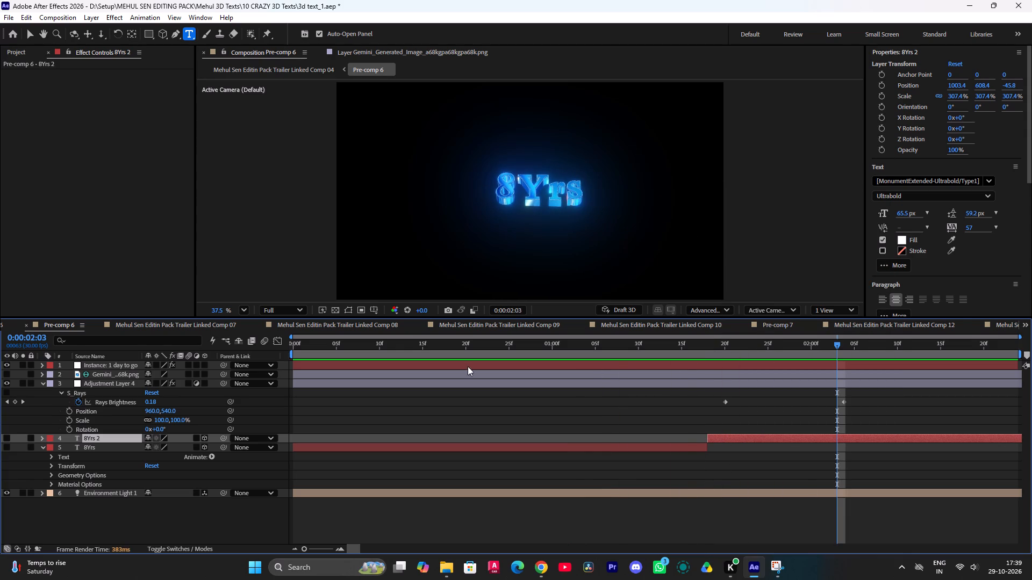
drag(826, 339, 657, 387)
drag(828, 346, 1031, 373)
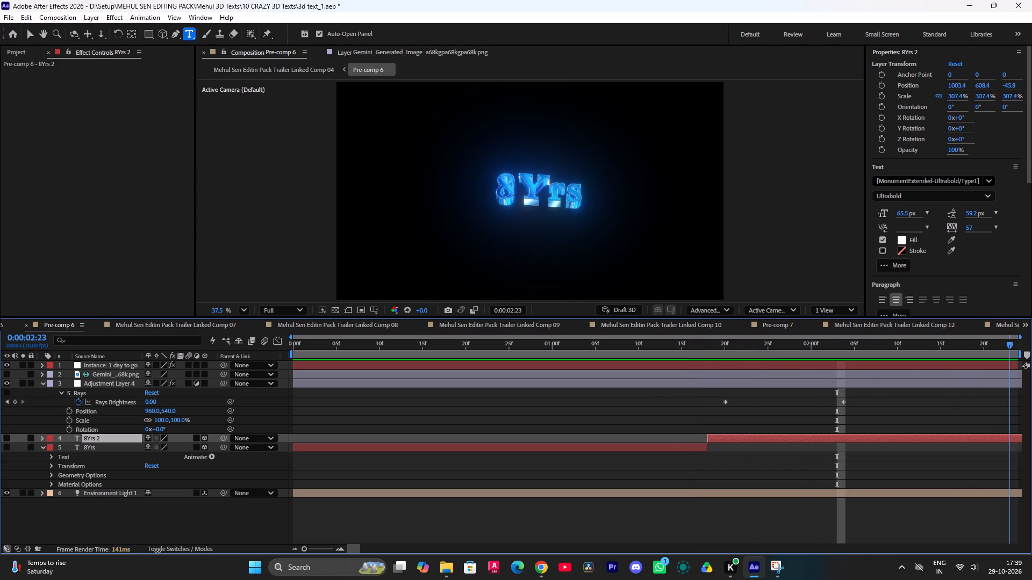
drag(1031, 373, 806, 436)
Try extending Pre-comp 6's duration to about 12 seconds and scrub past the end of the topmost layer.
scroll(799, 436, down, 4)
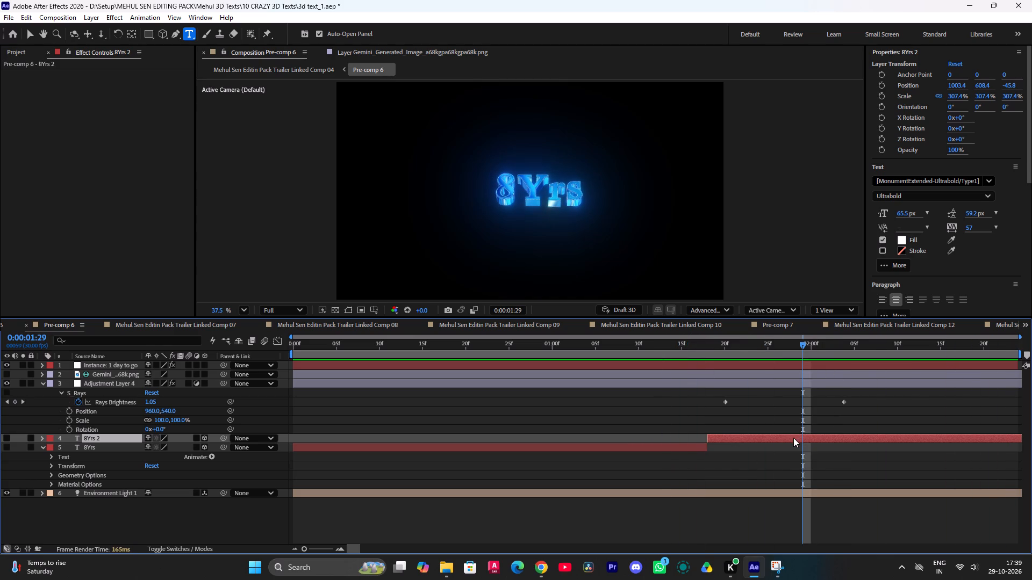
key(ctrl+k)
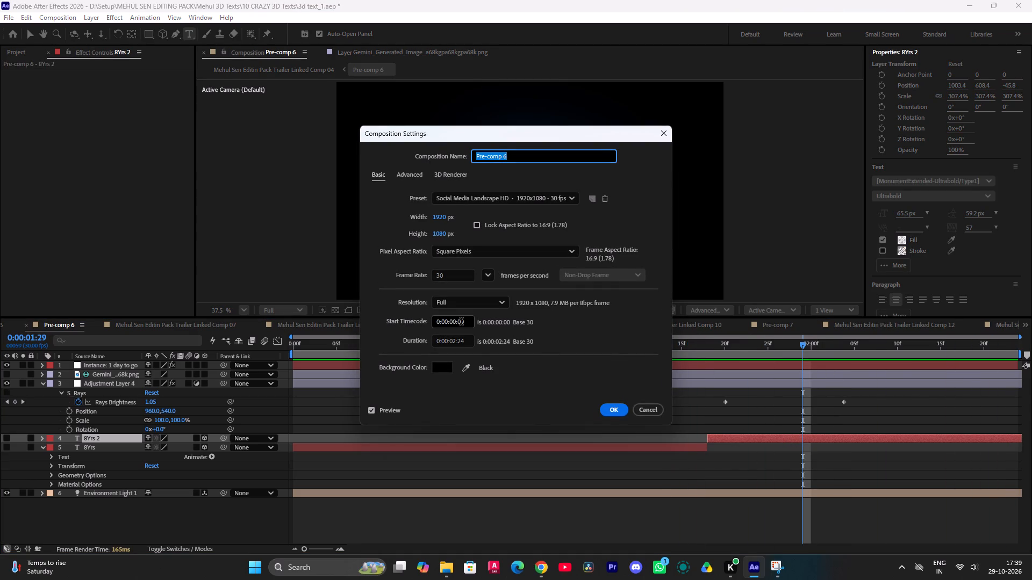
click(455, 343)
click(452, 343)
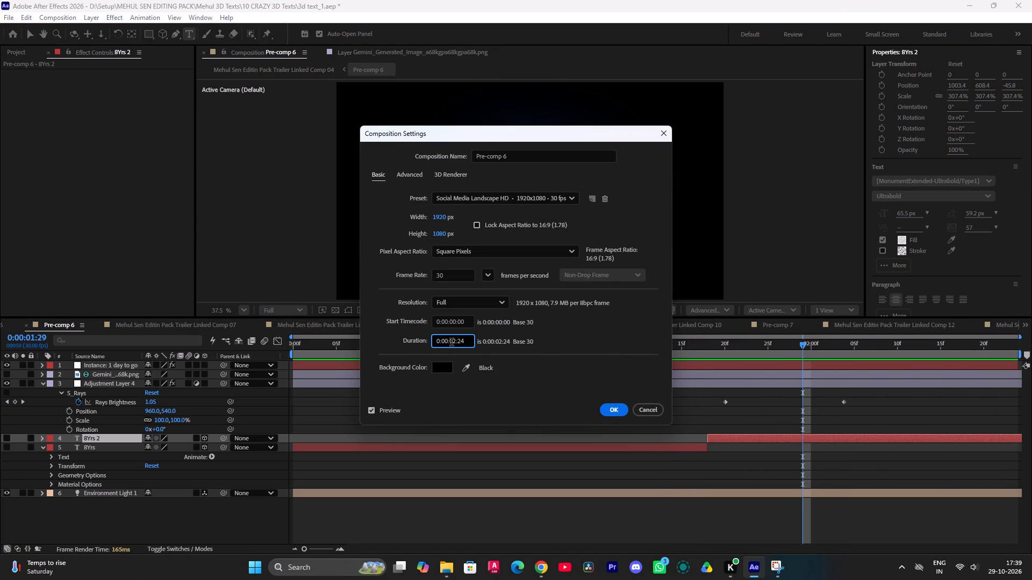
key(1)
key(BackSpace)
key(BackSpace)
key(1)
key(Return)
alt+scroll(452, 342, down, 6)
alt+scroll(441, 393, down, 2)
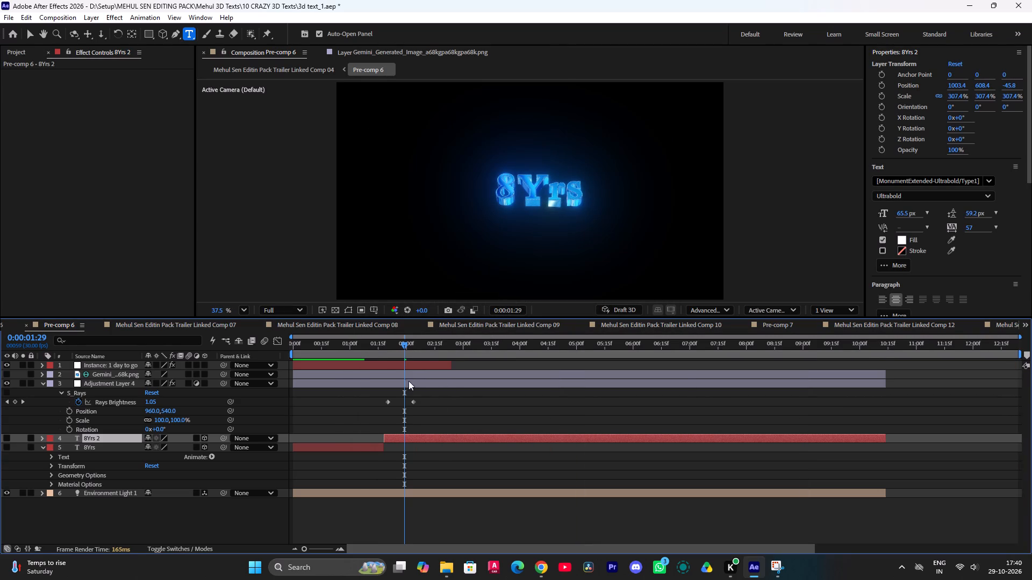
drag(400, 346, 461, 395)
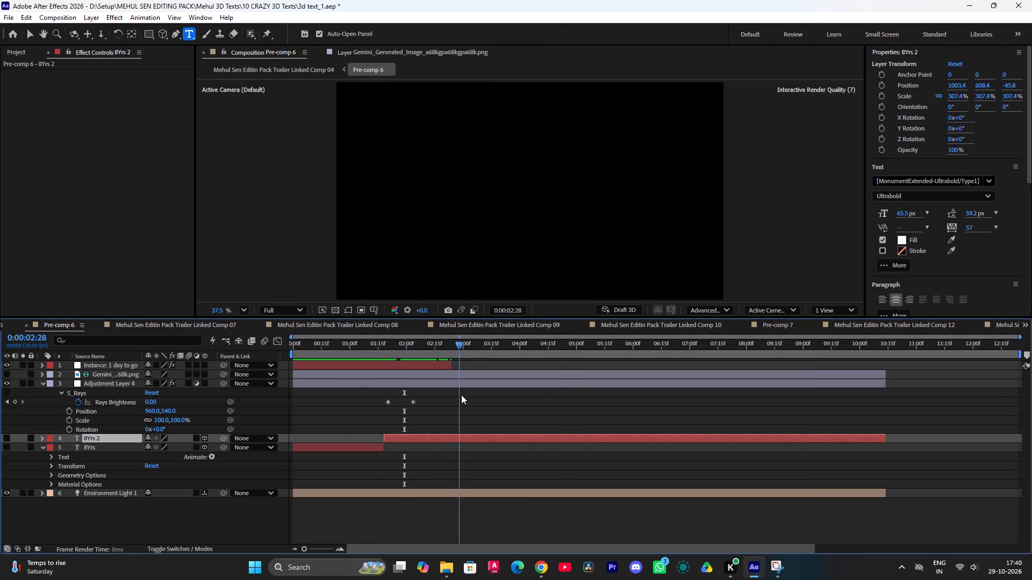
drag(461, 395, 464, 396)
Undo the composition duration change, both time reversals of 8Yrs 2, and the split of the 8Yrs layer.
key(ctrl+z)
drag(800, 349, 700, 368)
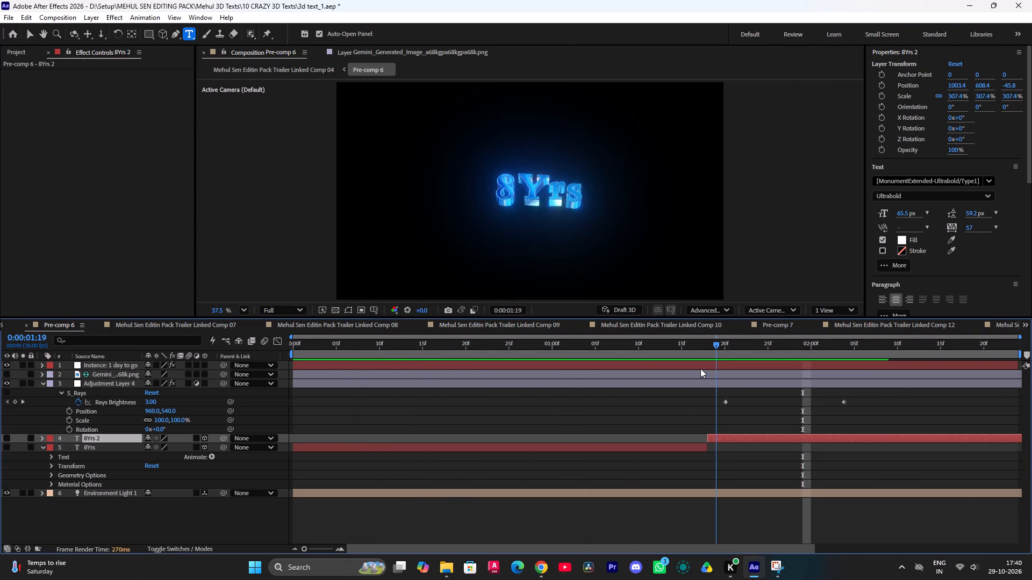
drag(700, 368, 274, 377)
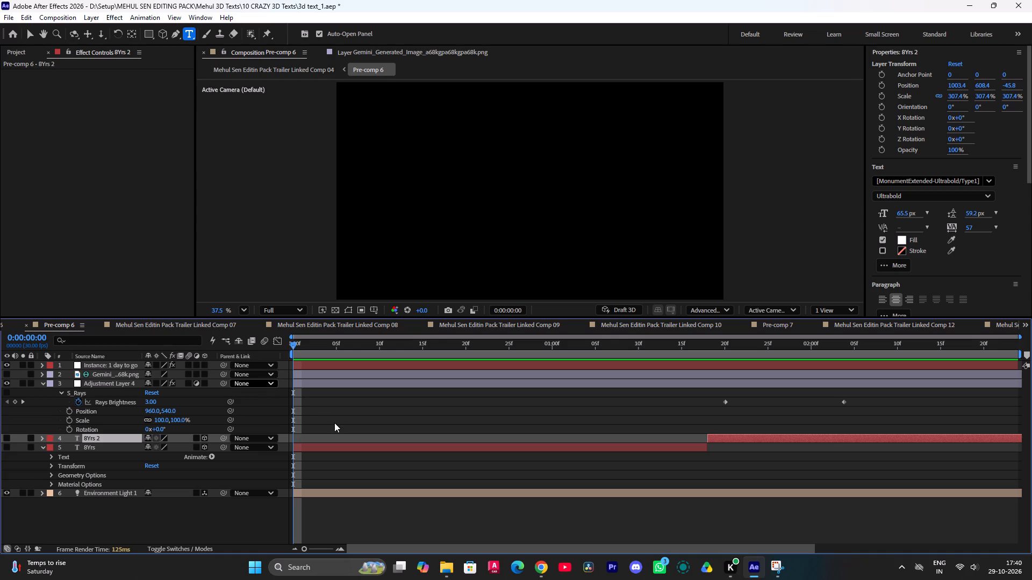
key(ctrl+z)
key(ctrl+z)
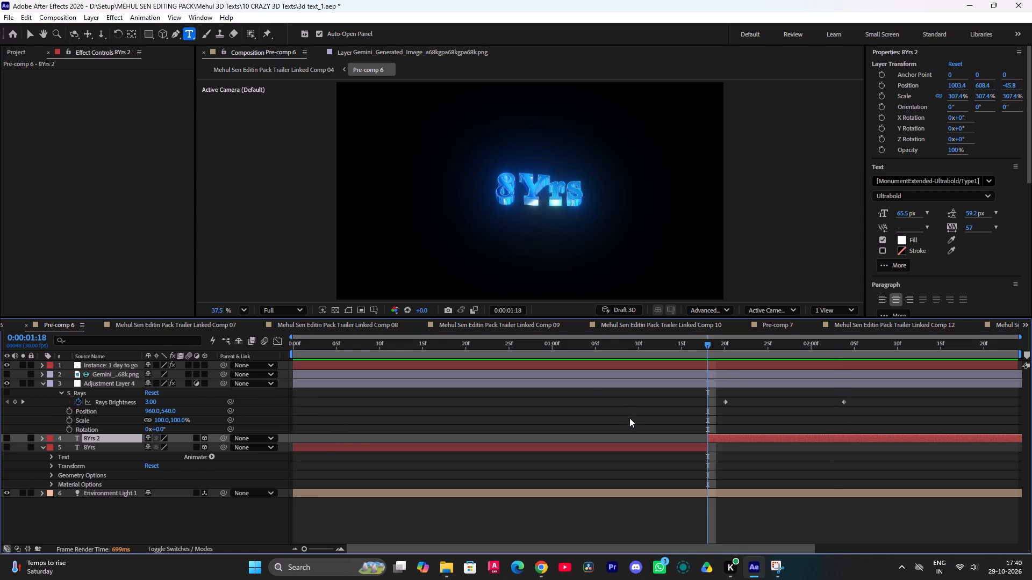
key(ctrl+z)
Time-reverse the whole unsplit 8Yrs layer, applying the reversal three times, and preview Pre-comp 6 from the first frame.
right_click(611, 439)
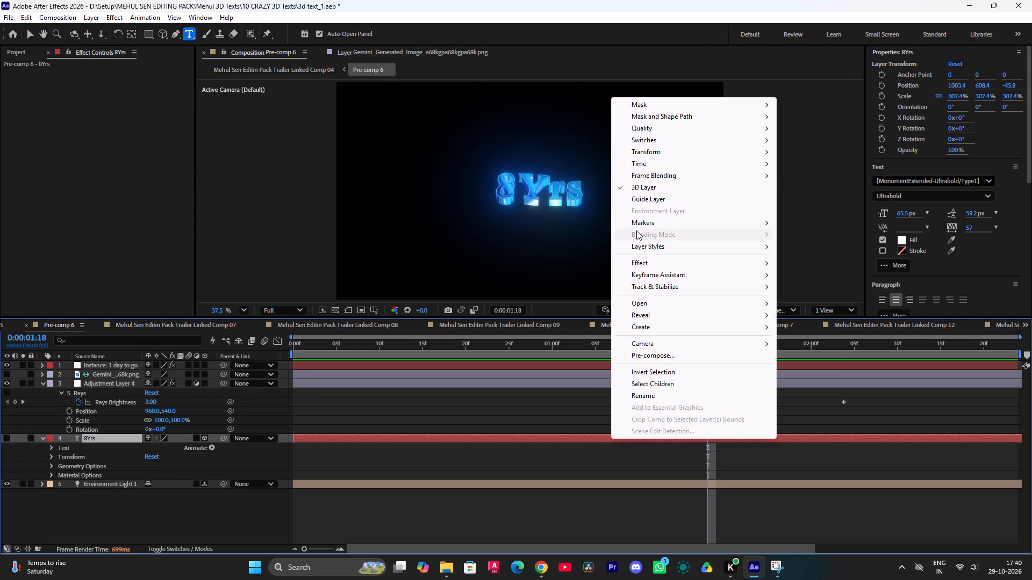
click(528, 436)
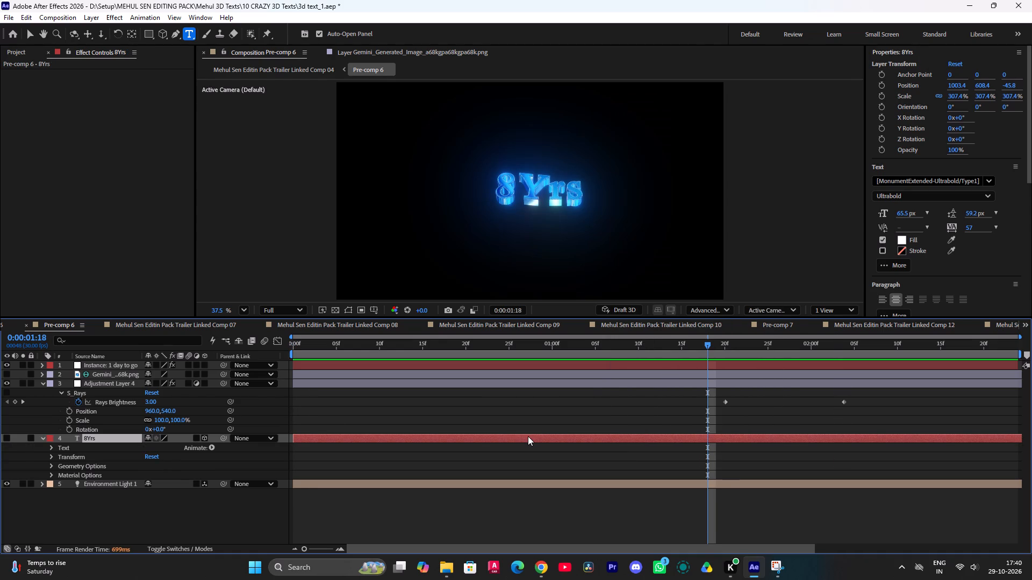
key(ctrl+alt+r)
key(ctrl+alt+r)
key(ctrl+alt+r)
drag(701, 338, 554, 355)
drag(707, 349, 368, 370)
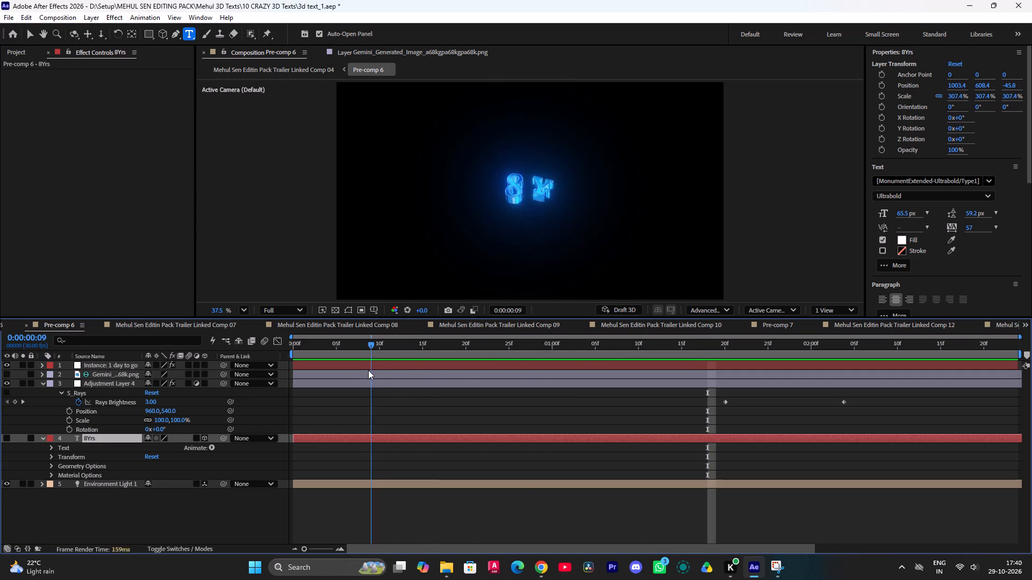
drag(368, 370, 279, 404)
key(space)
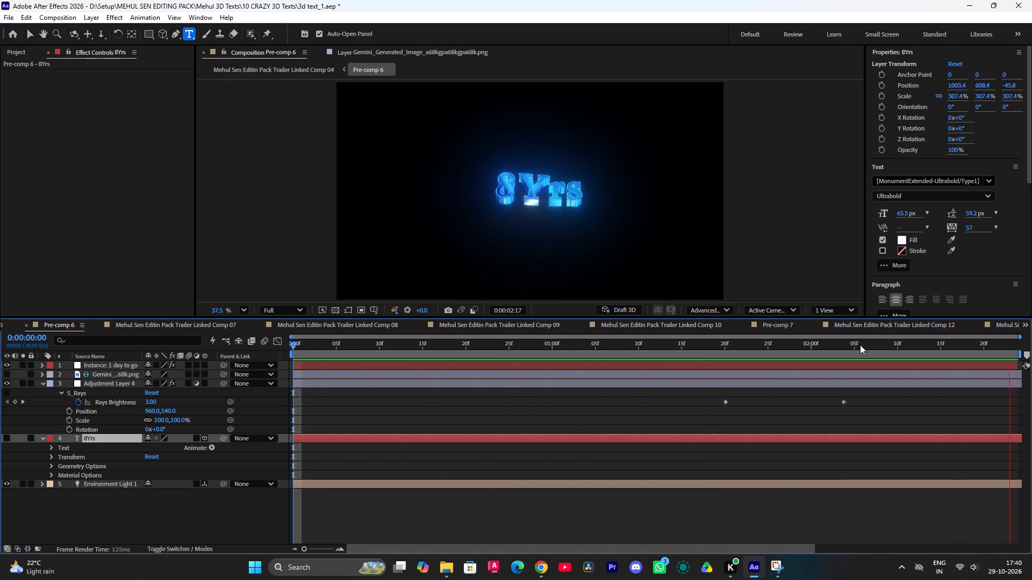
key(space)
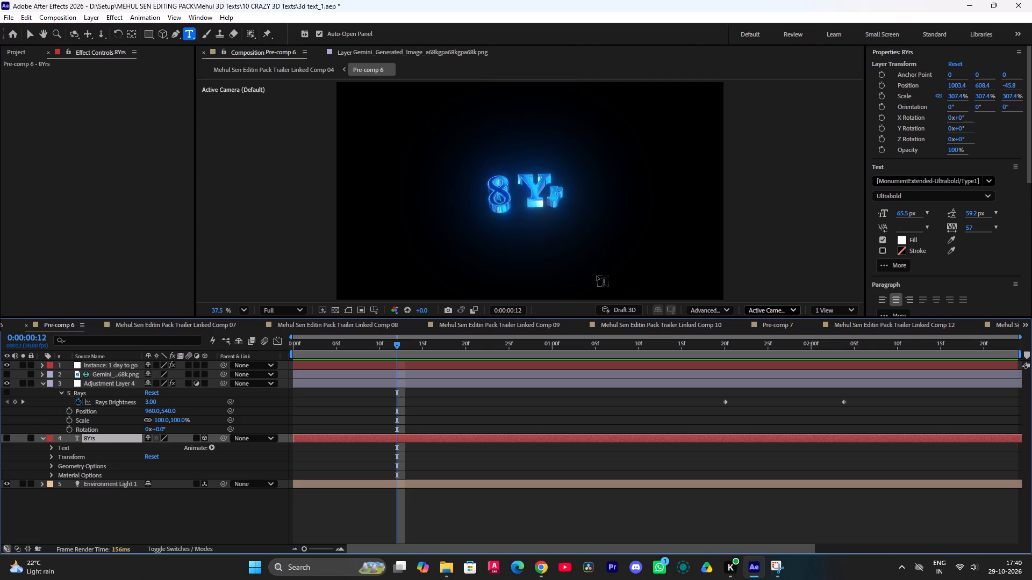
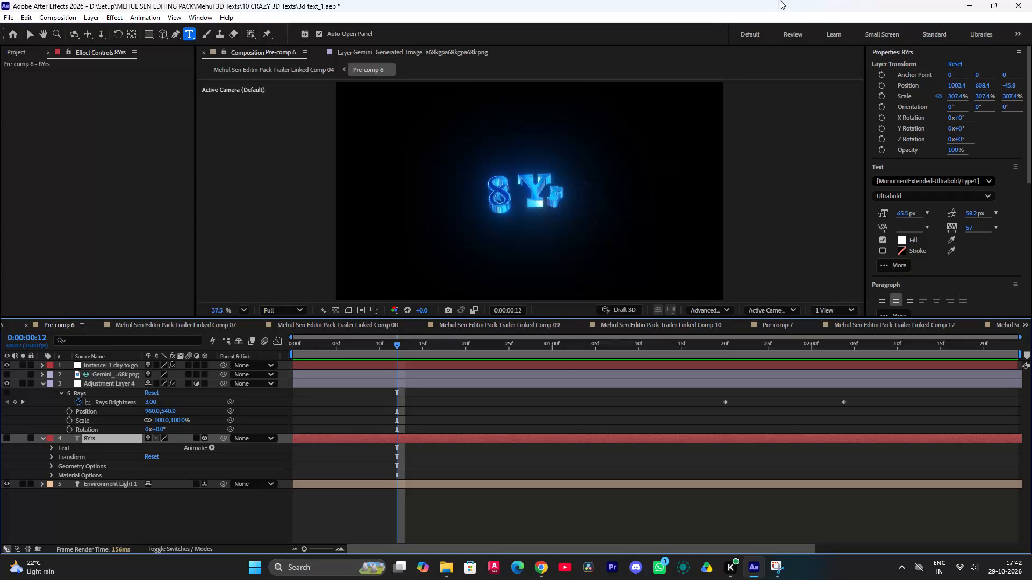
Scrub Pre-comp 6 and play it from the first frame to check the 8Yrs text animation.
drag(399, 342, 365, 356)
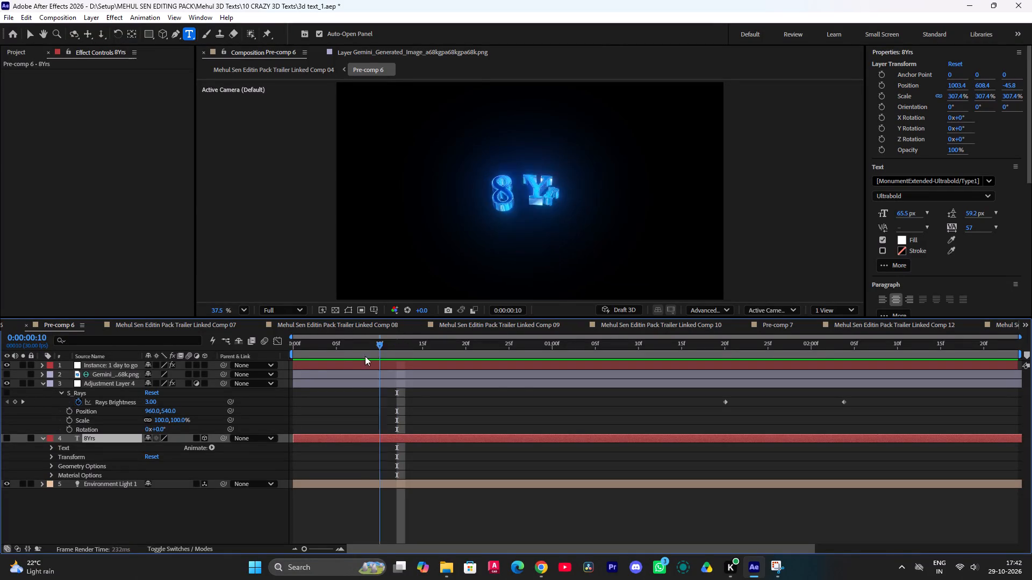
drag(365, 356, 526, 410)
click(262, 411)
drag(444, 349, 252, 386)
key(space)
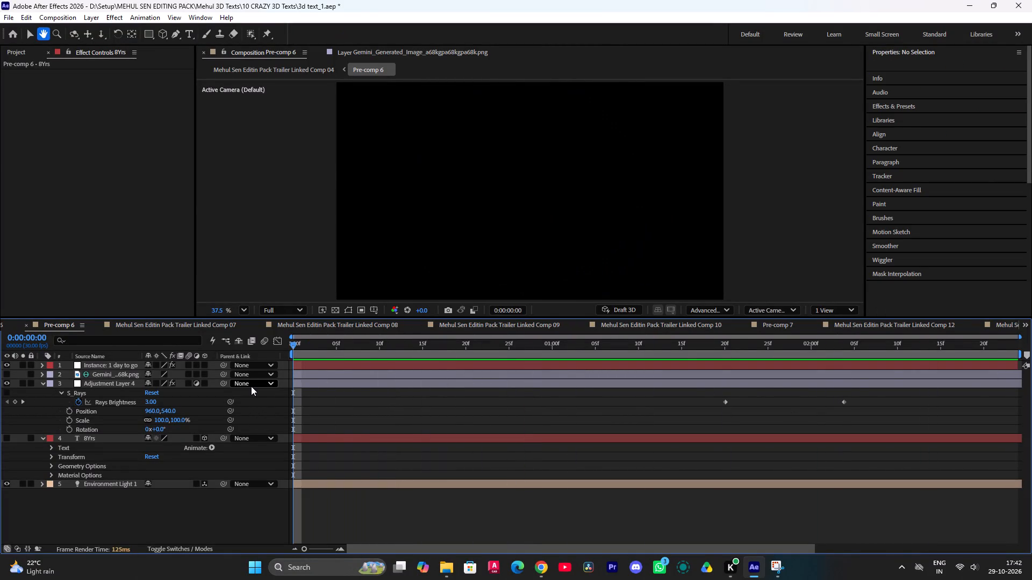
key(space)
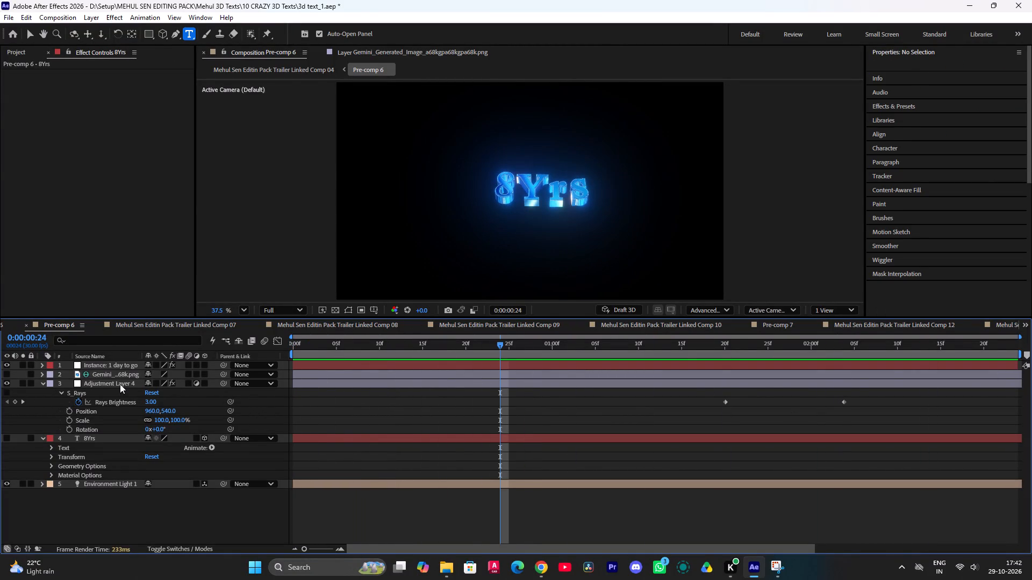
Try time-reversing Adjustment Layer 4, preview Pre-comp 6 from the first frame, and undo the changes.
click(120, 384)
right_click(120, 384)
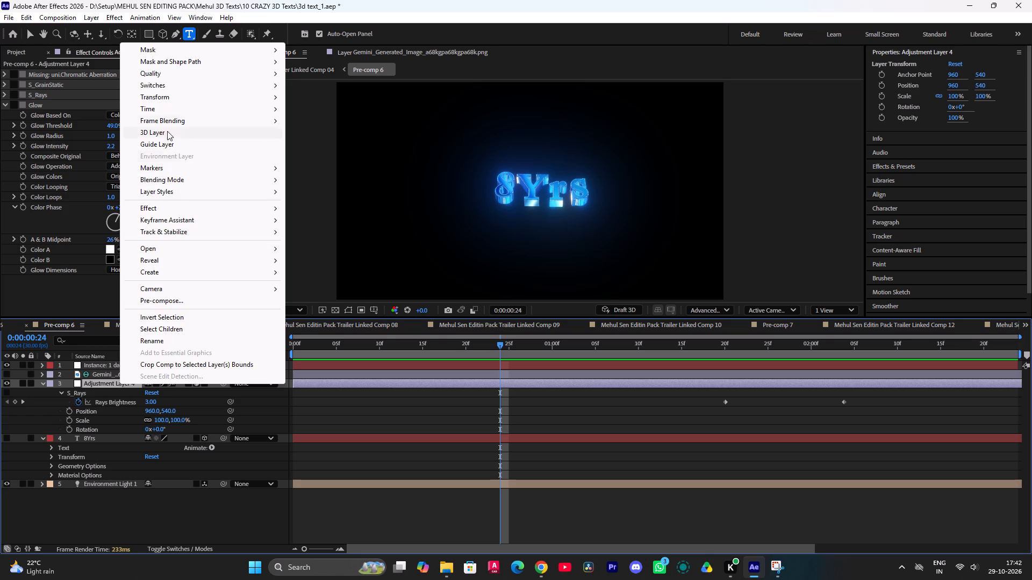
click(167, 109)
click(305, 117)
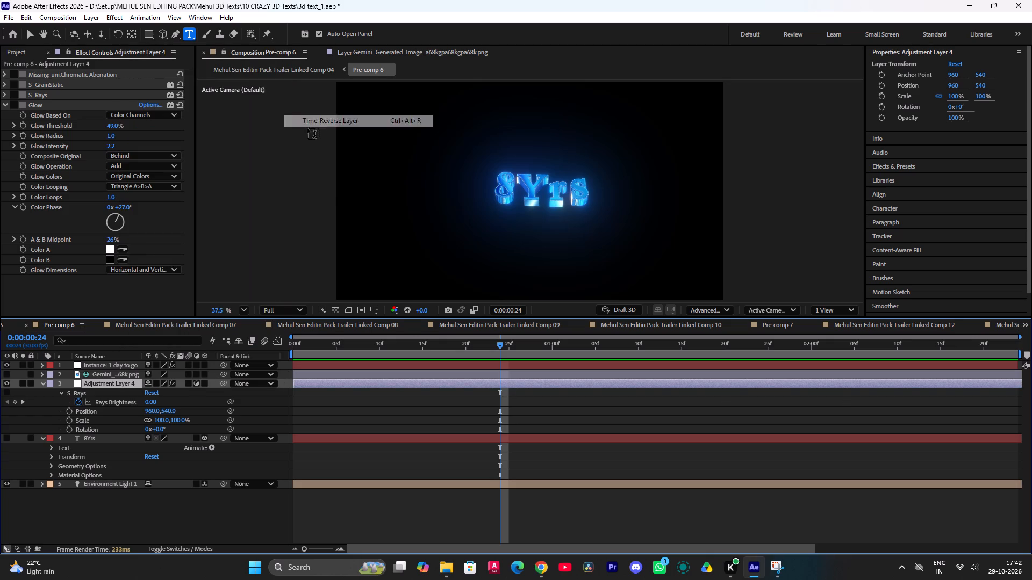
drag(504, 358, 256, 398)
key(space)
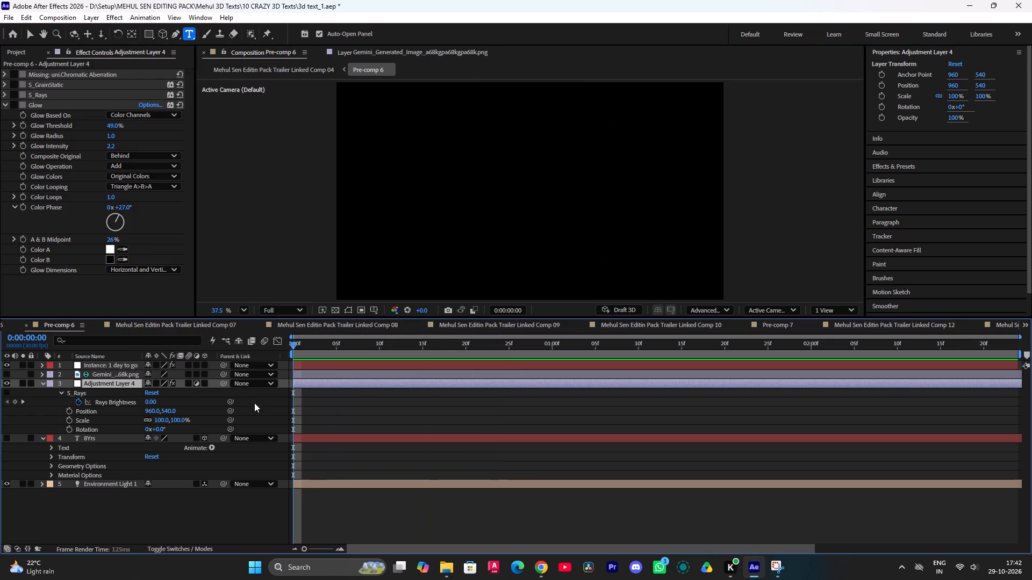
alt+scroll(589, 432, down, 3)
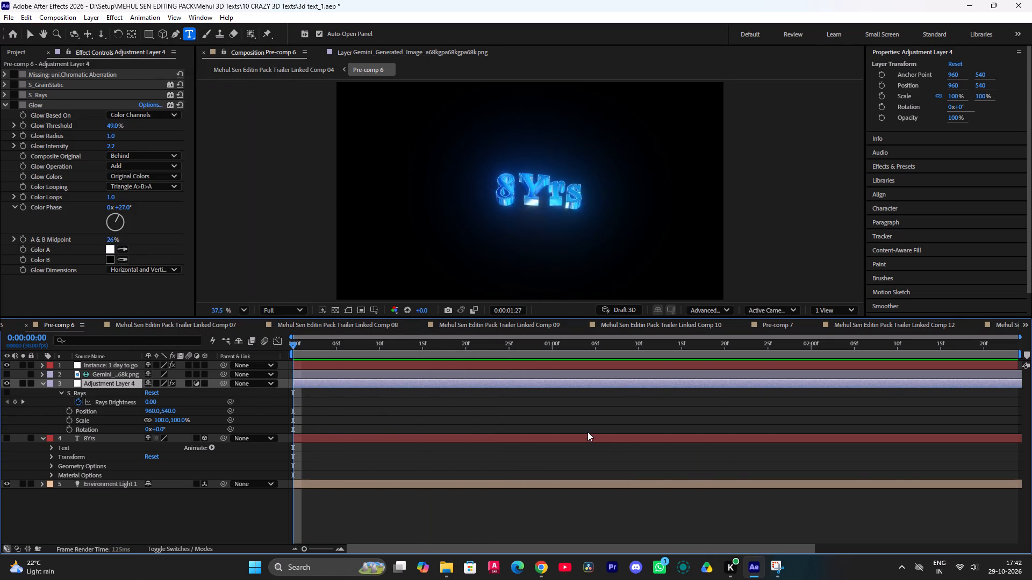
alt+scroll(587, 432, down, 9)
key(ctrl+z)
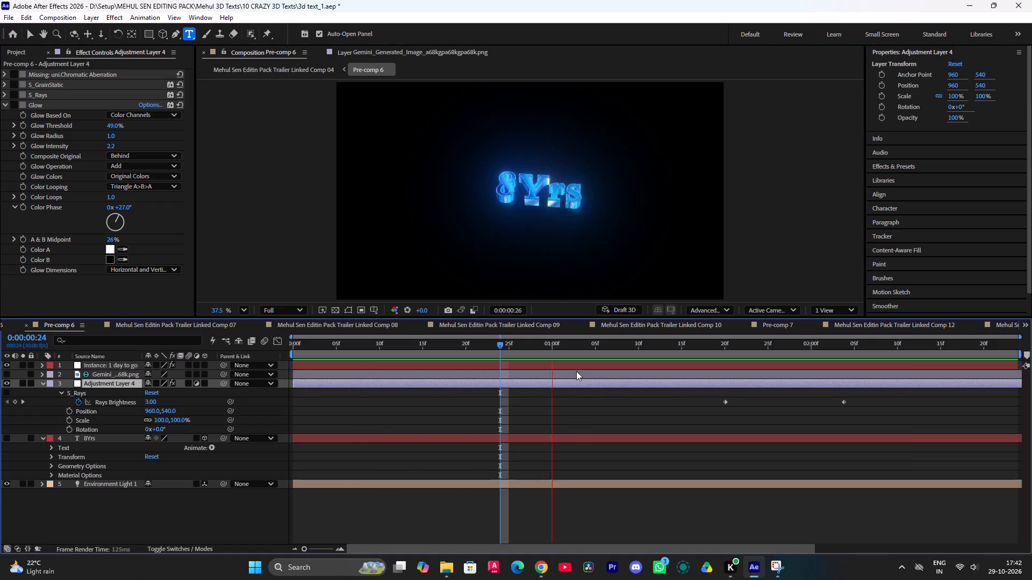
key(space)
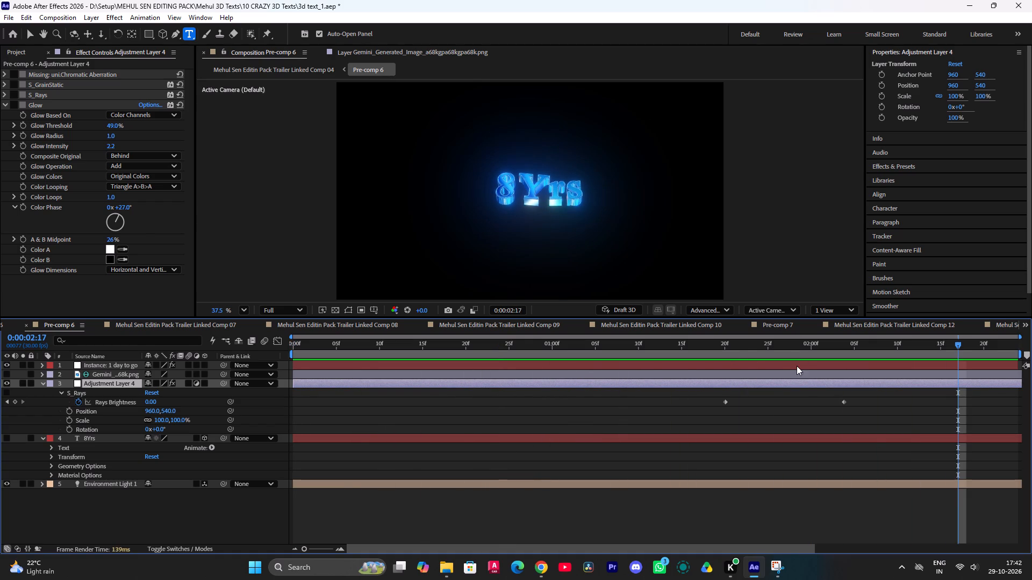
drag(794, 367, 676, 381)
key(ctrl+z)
Scrub and replay Pre-comp 6 from the first frame to review the 8Yrs reveal, checking the text layer's visibility.
drag(771, 353, 706, 365)
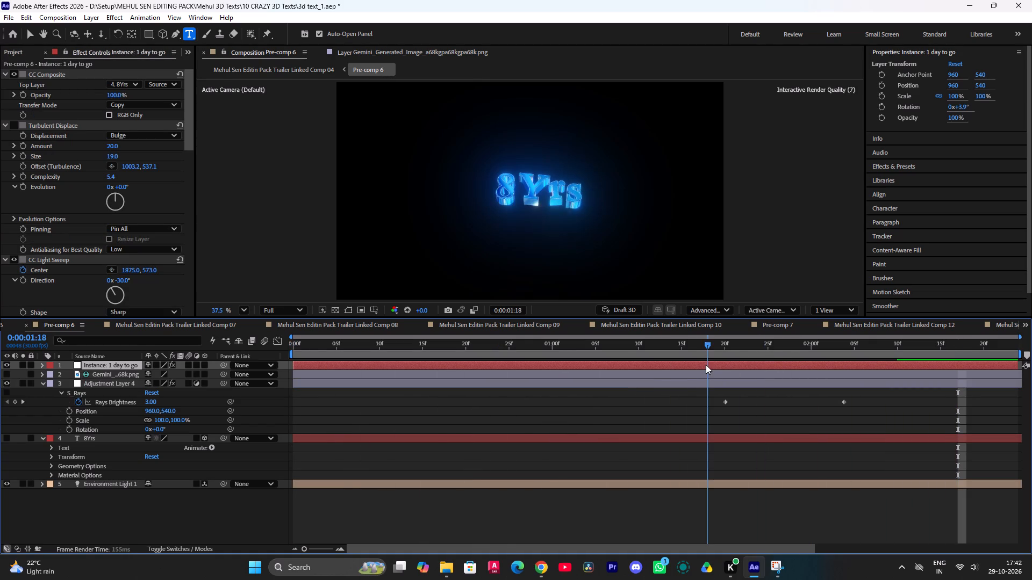
drag(706, 365, 838, 368)
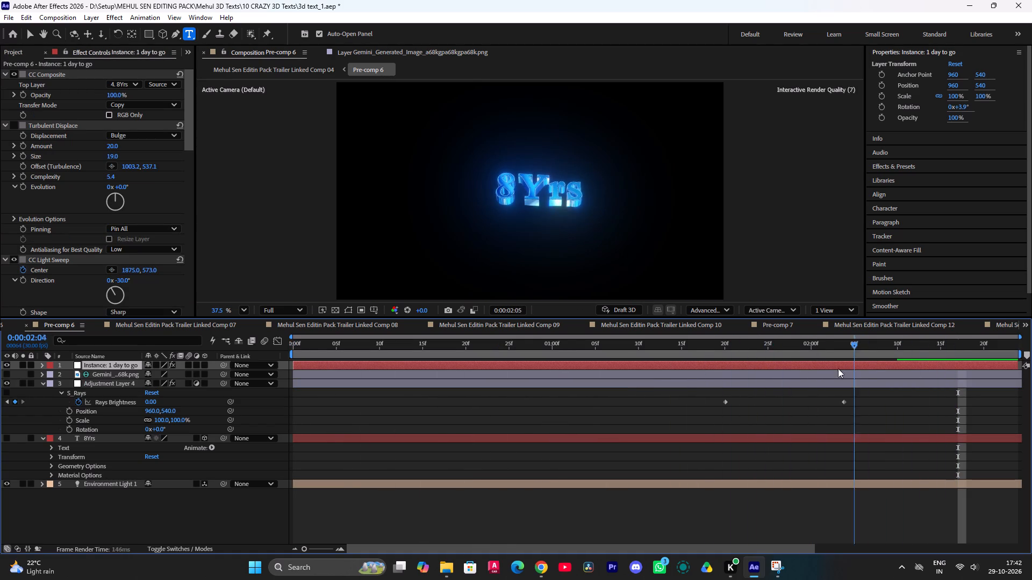
drag(838, 368, 479, 387)
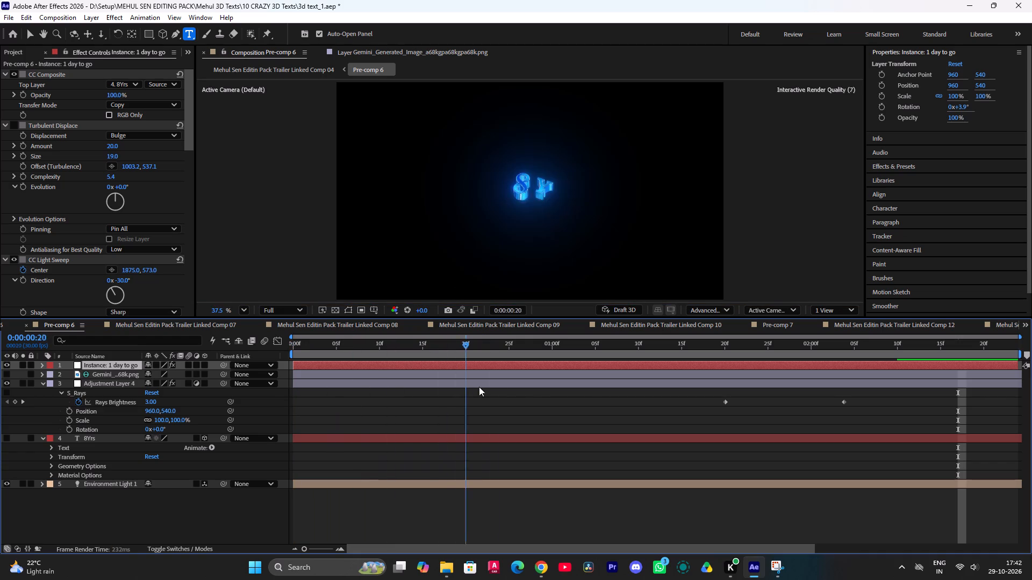
drag(479, 387, 614, 383)
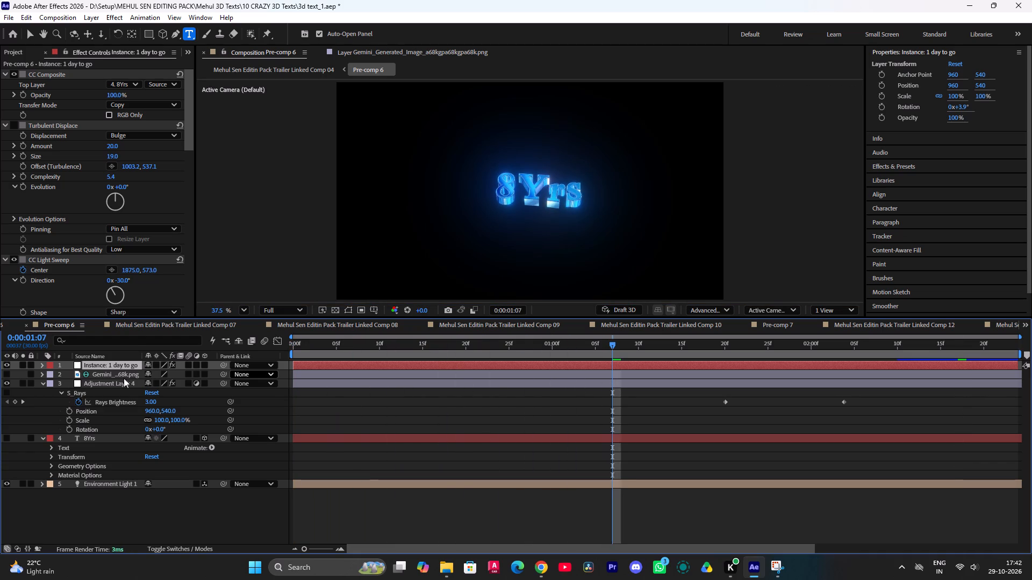
click(9, 438)
click(9, 438)
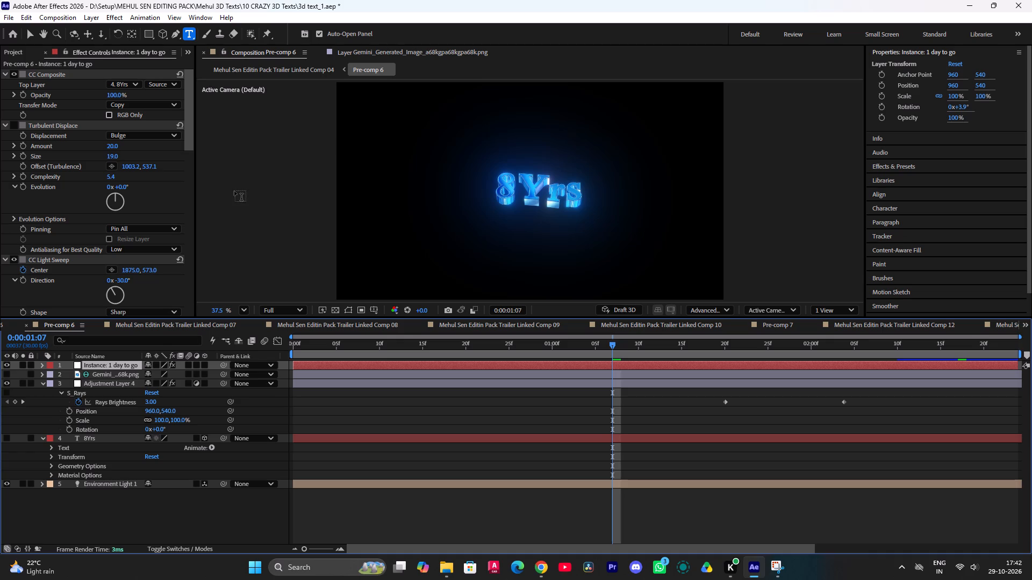
drag(610, 347, 316, 409)
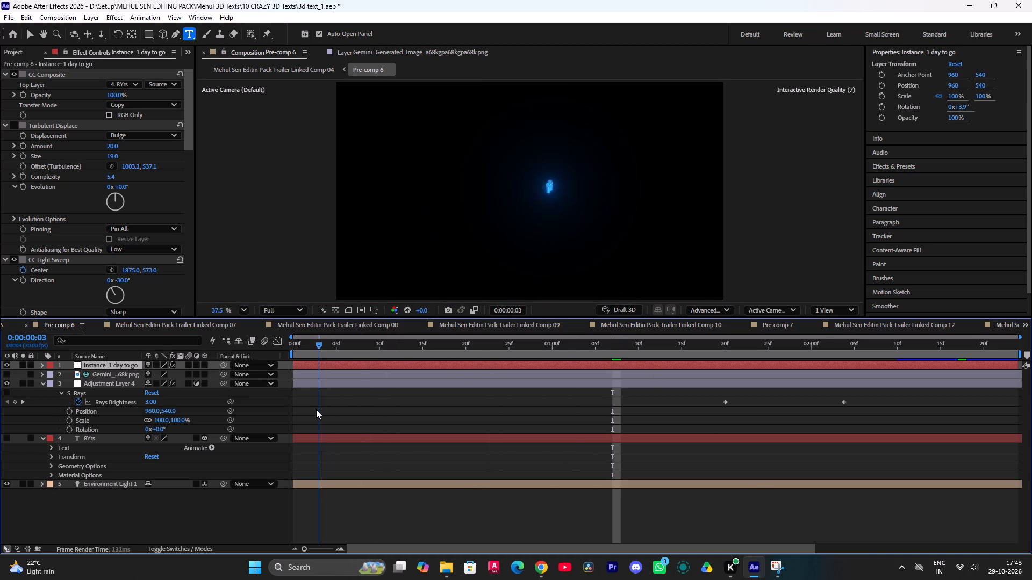
drag(316, 409, 282, 425)
key(space)
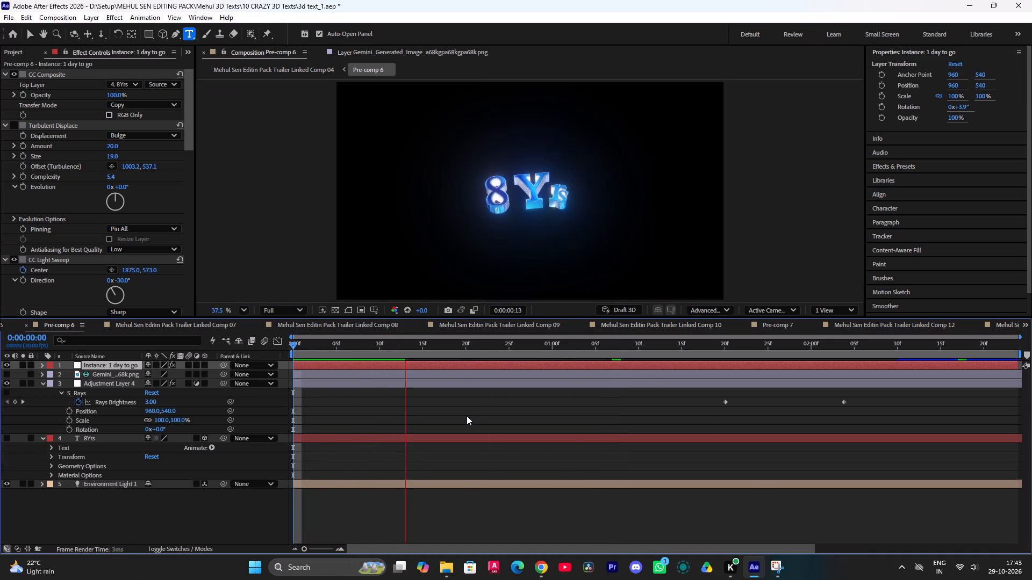
key(ctrl+space)
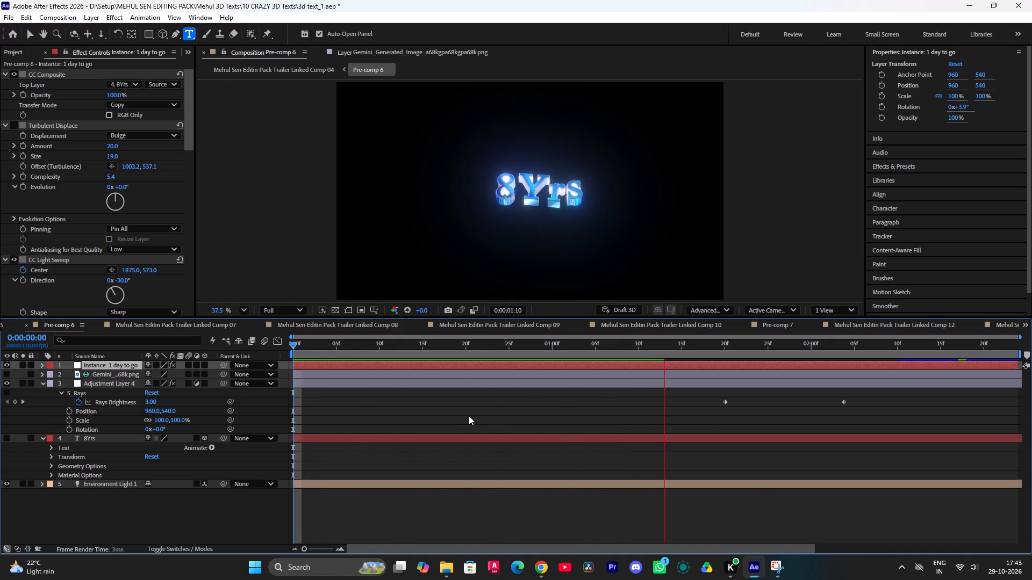
drag(746, 346, 253, 414)
key(space)
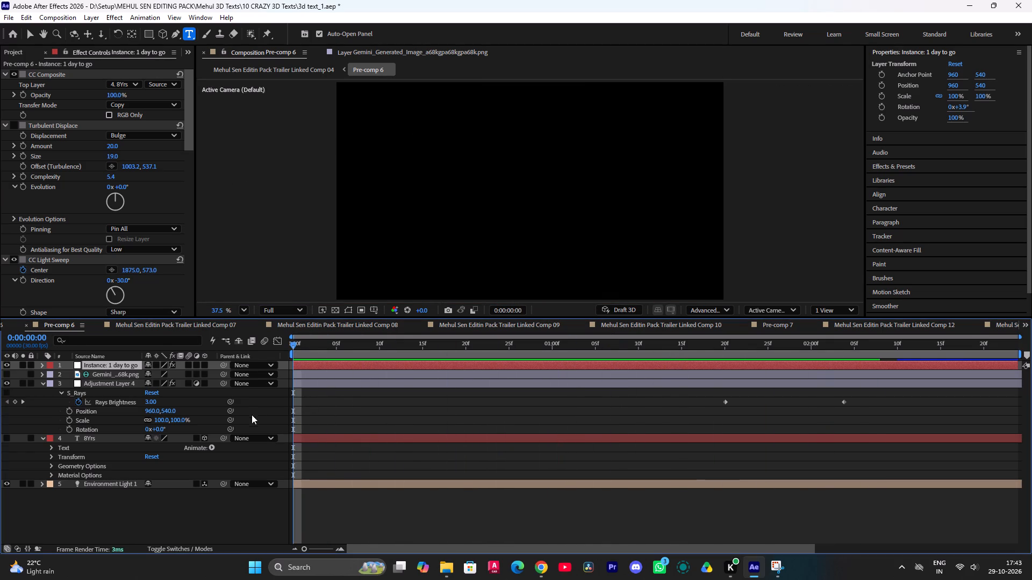
key(space)
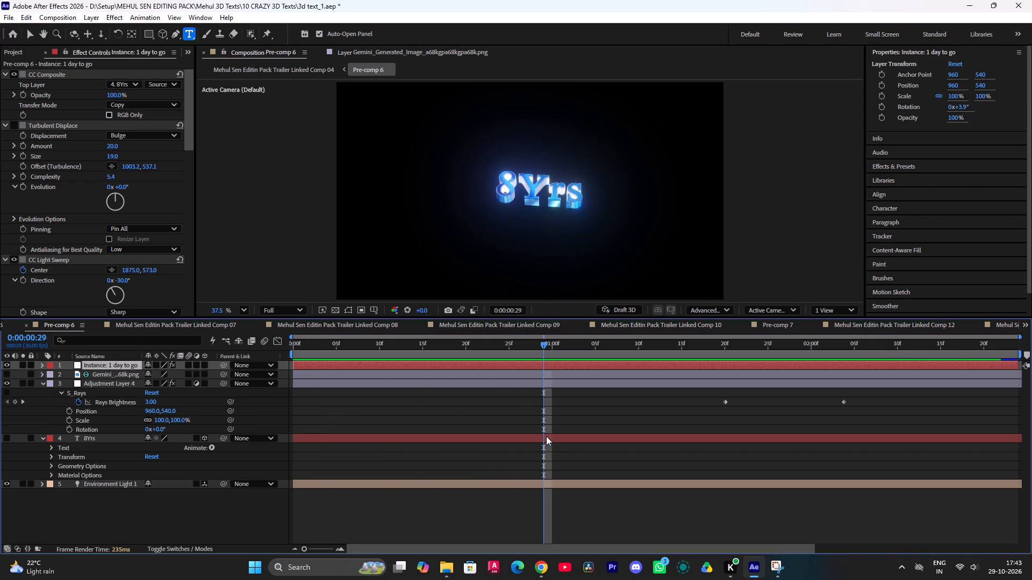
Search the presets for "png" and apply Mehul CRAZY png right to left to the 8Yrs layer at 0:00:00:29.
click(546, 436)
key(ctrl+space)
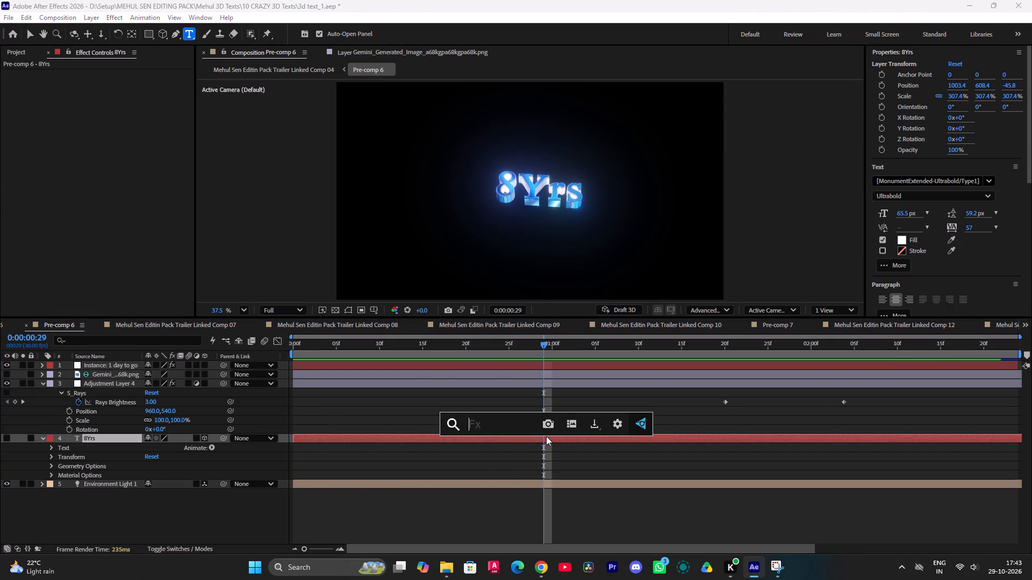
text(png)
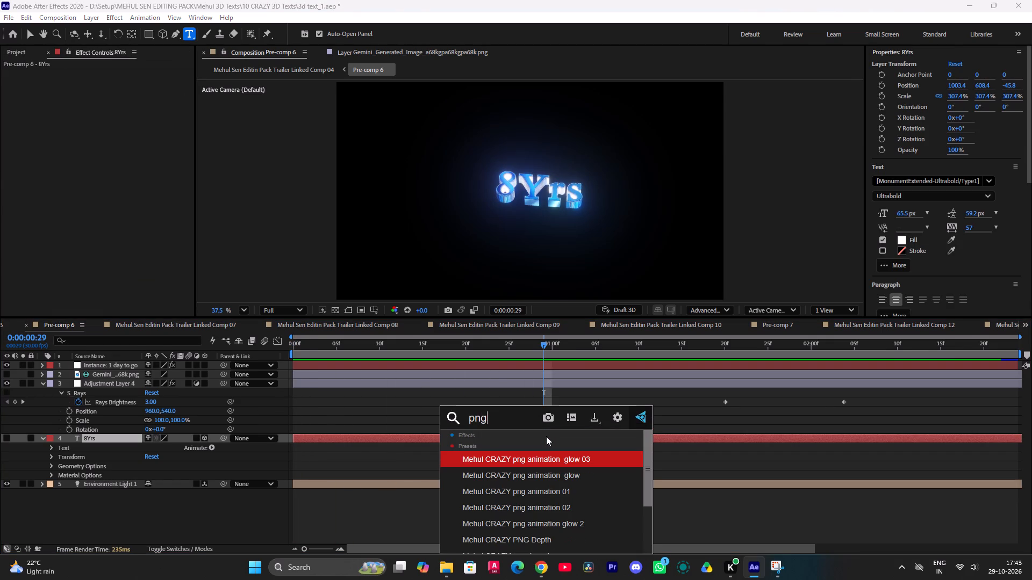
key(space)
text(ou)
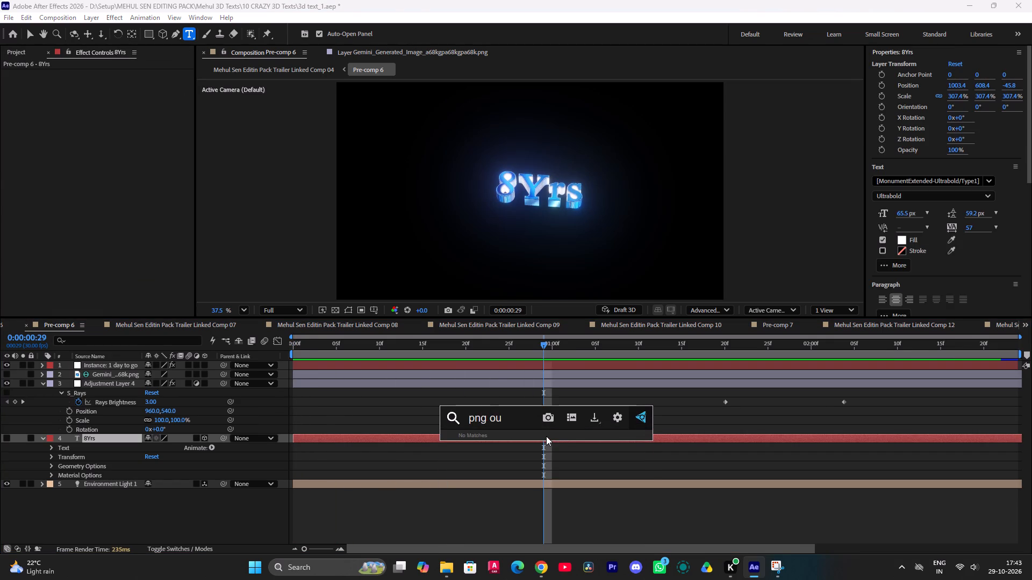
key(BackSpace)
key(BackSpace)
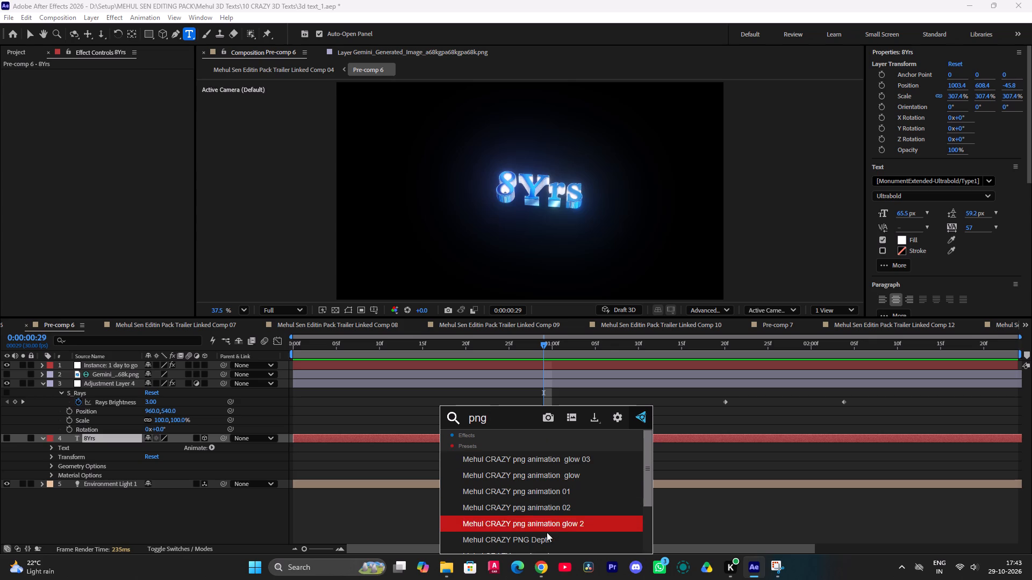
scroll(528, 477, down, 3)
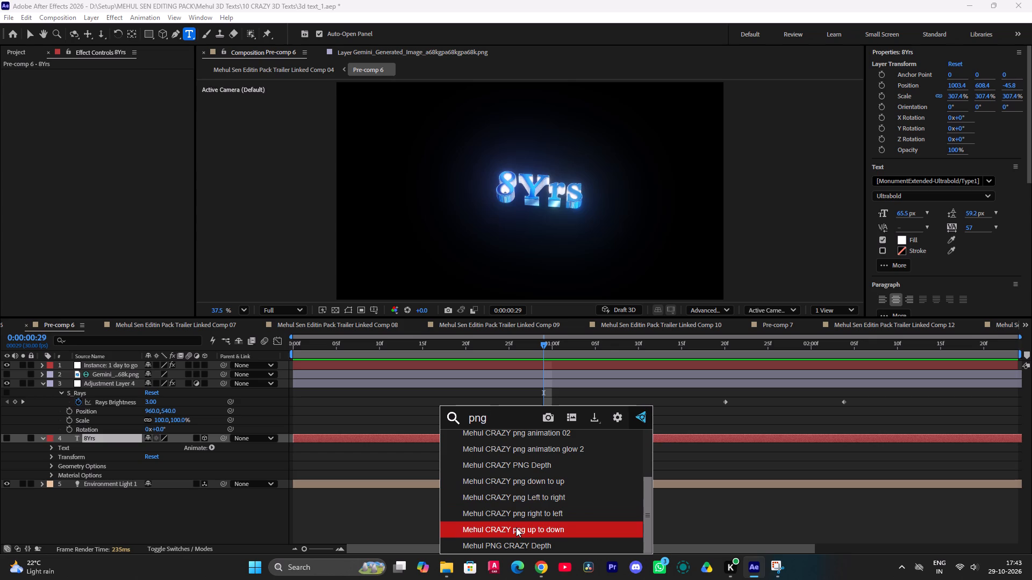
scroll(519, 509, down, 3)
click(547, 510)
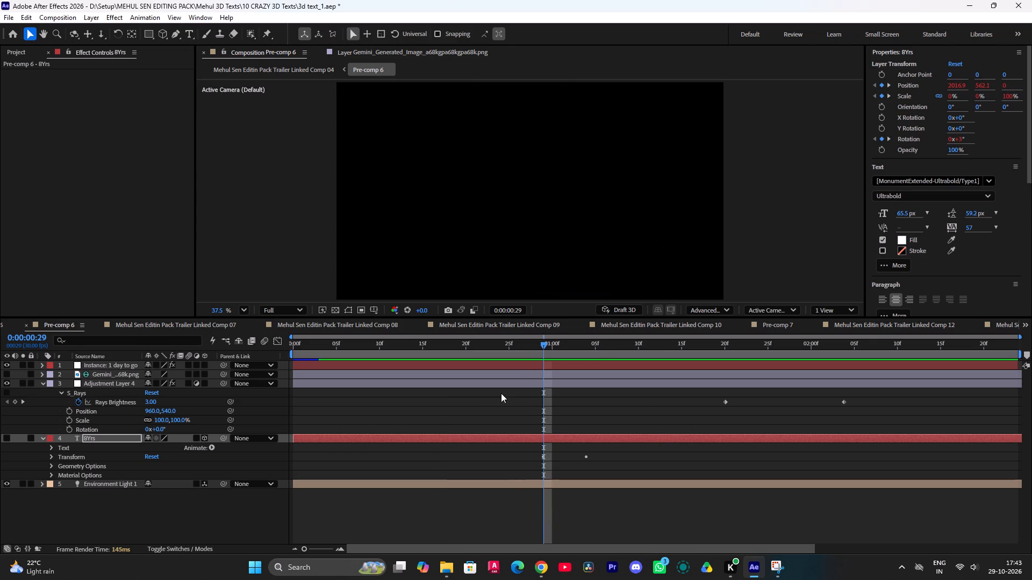
Play Pre-comp 6 from several start points, including the first frame, to check the preset's motion on the 8Yrs text.
drag(547, 347, 482, 366)
key(space)
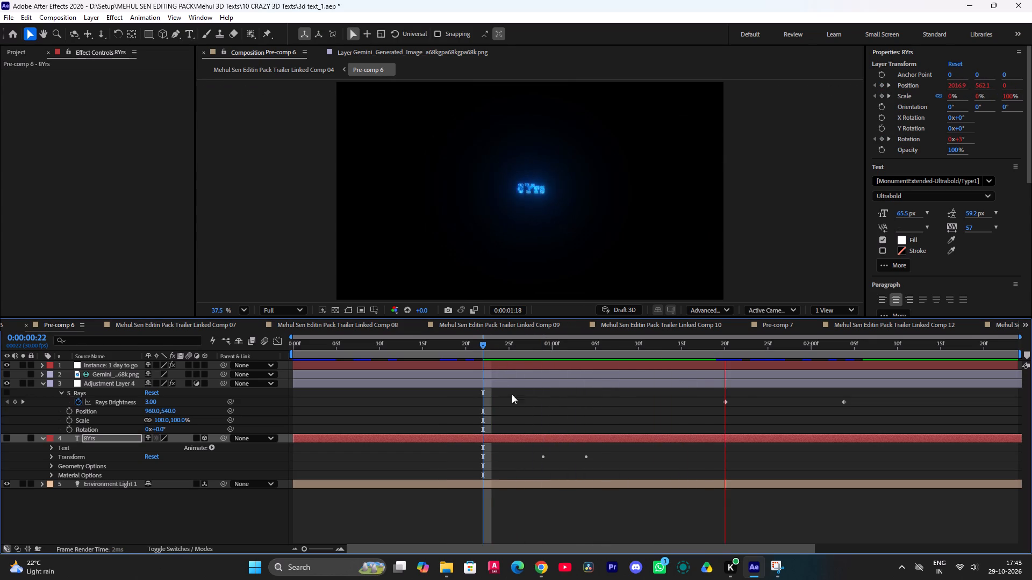
drag(629, 344, 371, 421)
key(space)
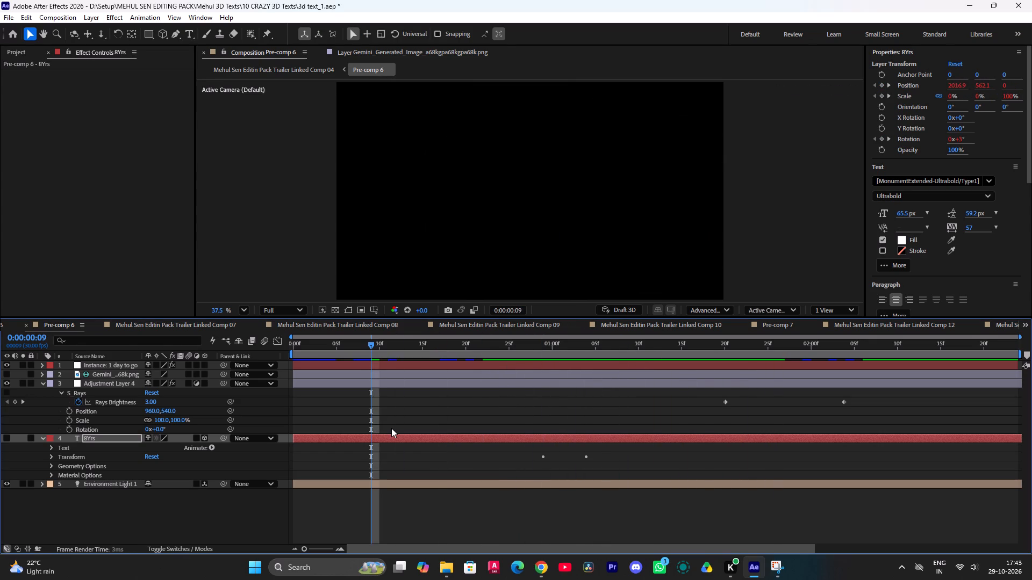
key(space)
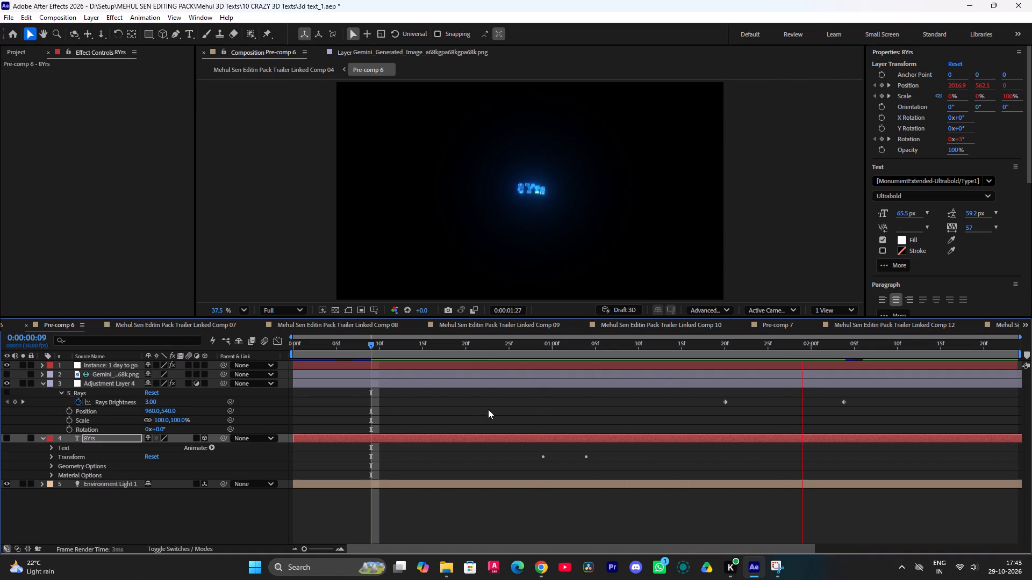
drag(563, 351, 247, 508)
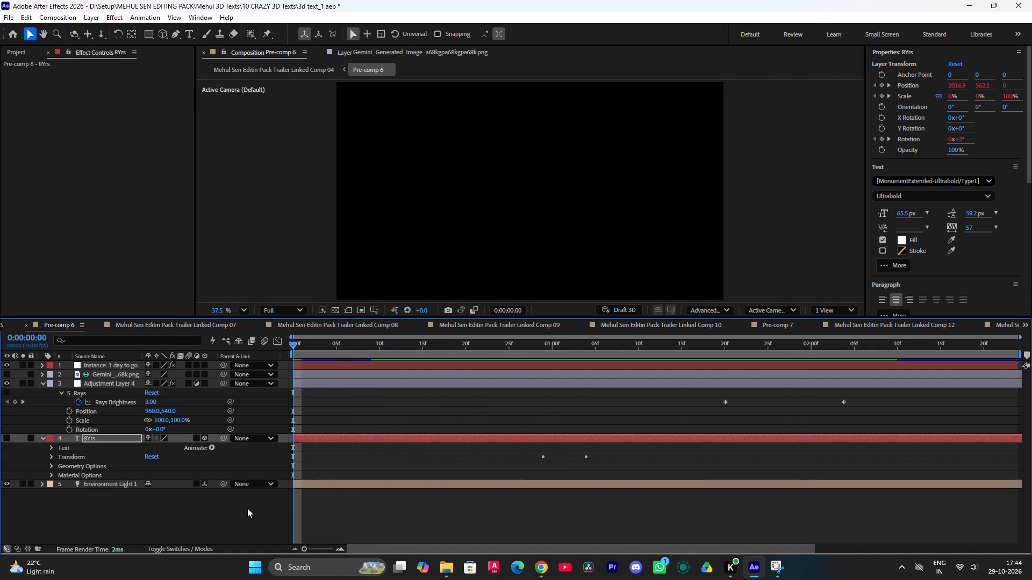
click(362, 501)
click(462, 512)
key(space)
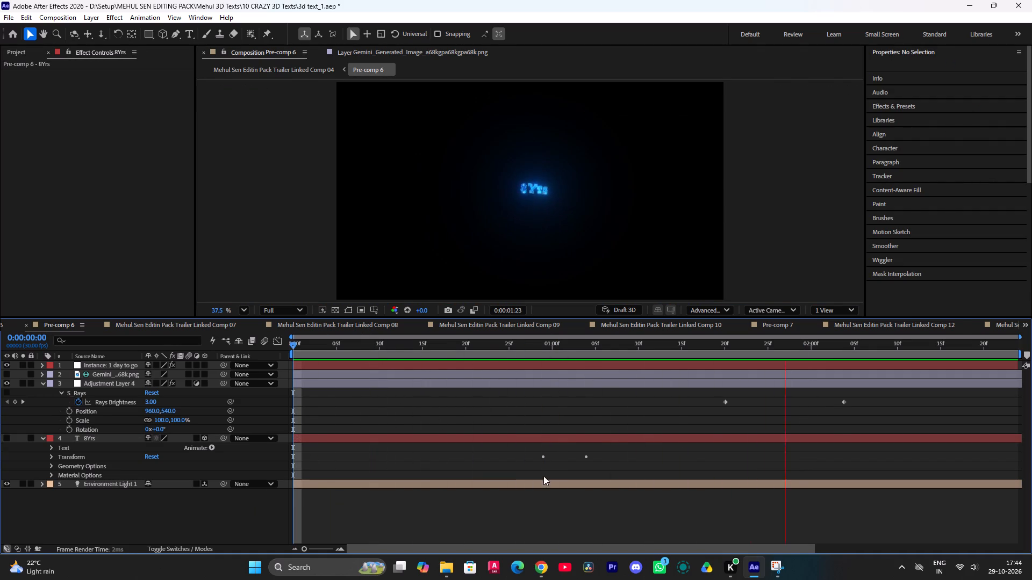
key(space)
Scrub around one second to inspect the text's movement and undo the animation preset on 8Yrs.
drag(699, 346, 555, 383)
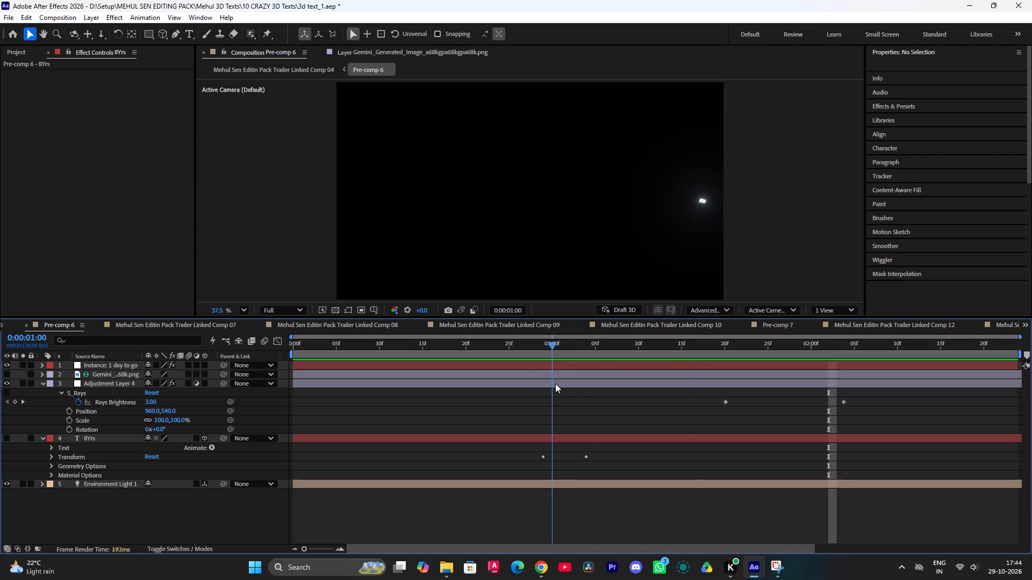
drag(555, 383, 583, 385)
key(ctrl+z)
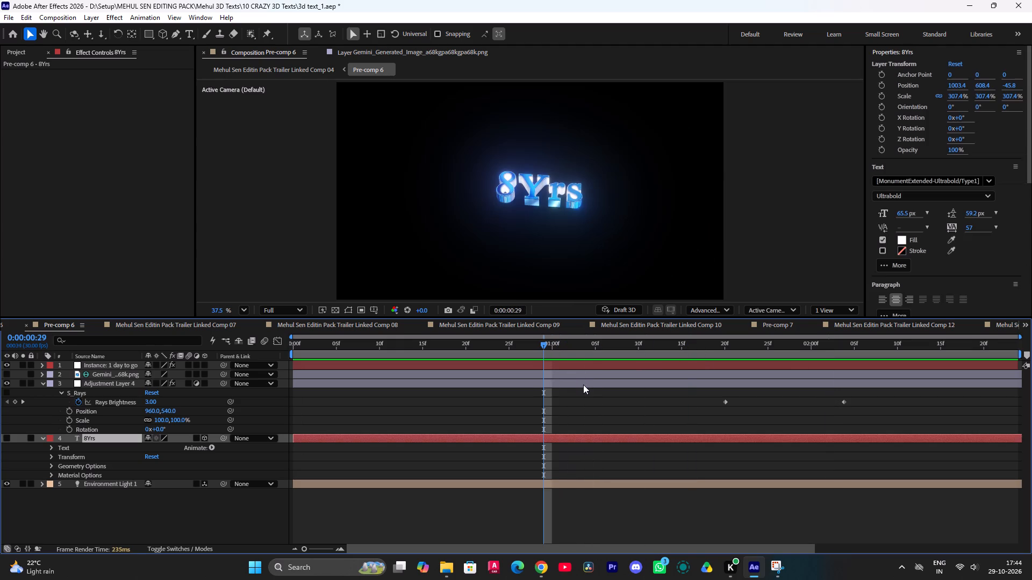
Play Pre-comp 6 from the first frame again to review the 8Yrs text without the preset.
drag(546, 346, 187, 454)
right_click(188, 453)
key(space)
click(361, 468)
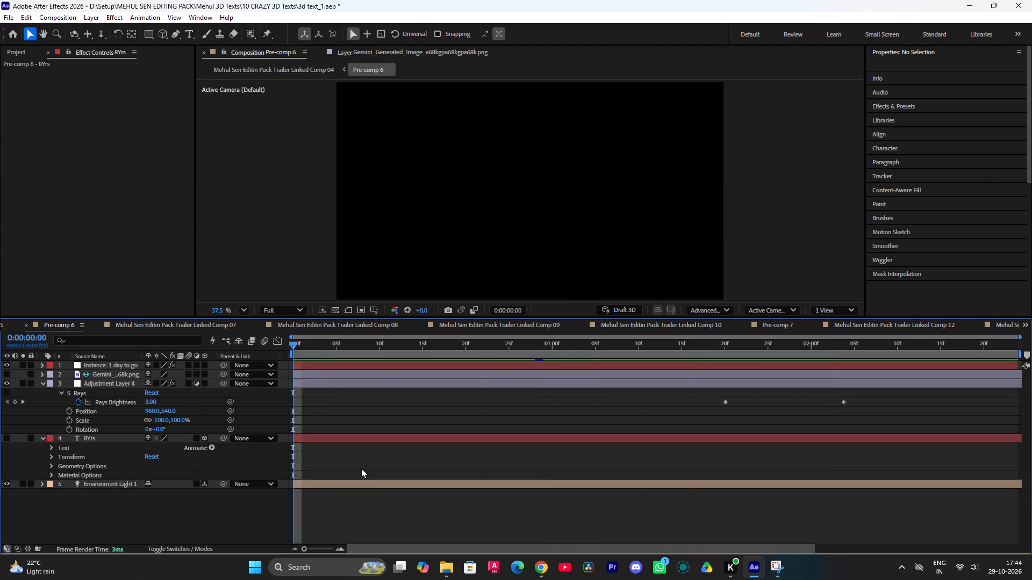
key(space)
alt+click(699, 404)
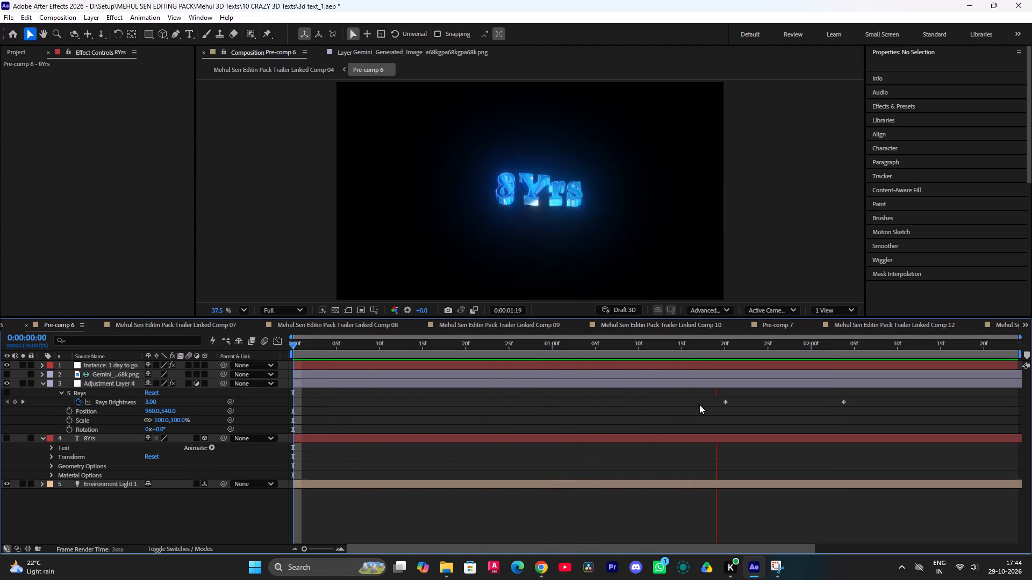
alt+scroll(690, 404, down, 6)
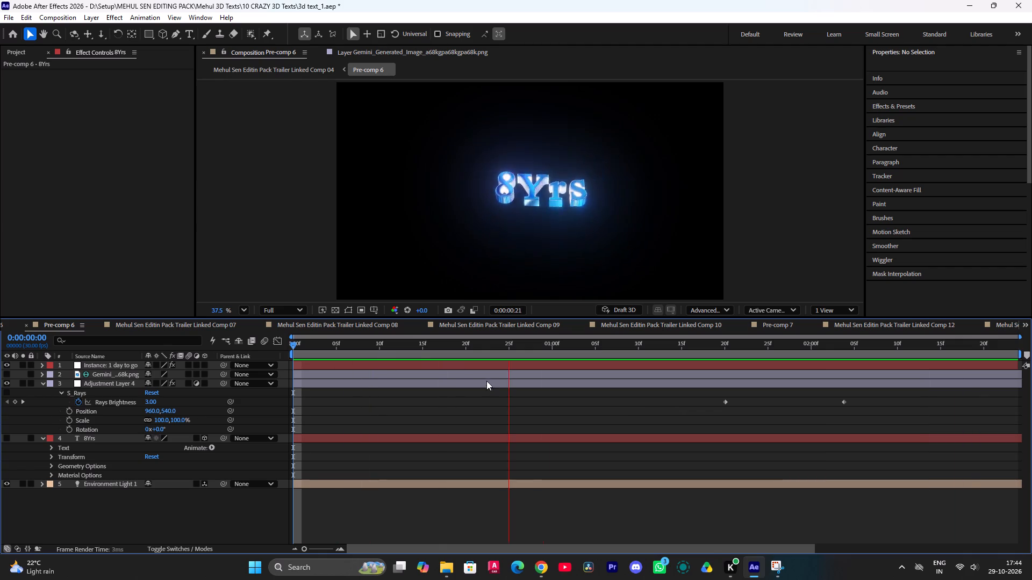
Scrub Pre-comp 6 around two seconds and replay it from the first frame to review the 8Yrs text's motion.
alt+scroll(633, 402, down, 2)
drag(842, 353, 829, 352)
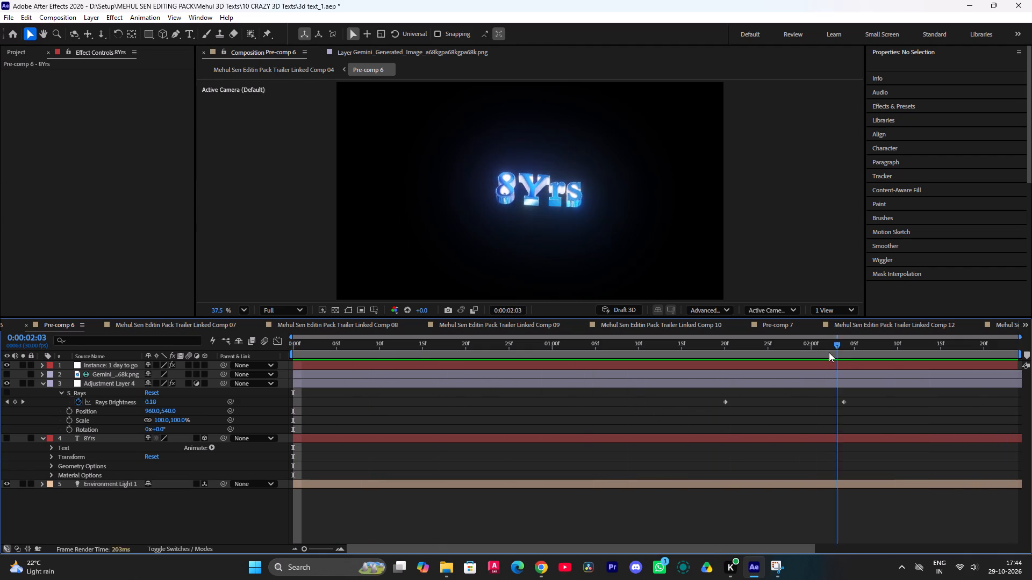
drag(829, 352, 240, 405)
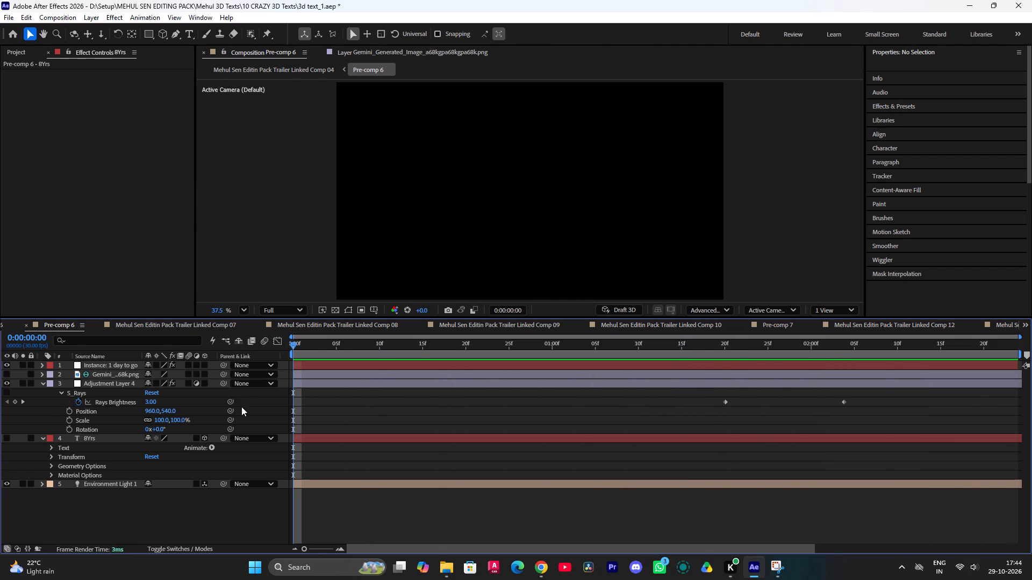
key(space)
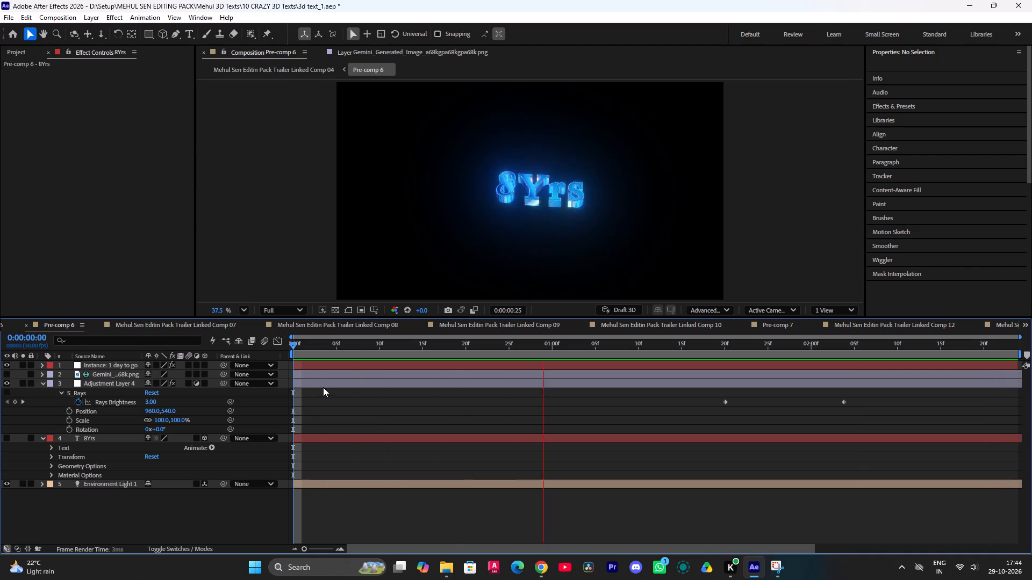
key(space)
drag(681, 350, 437, 384)
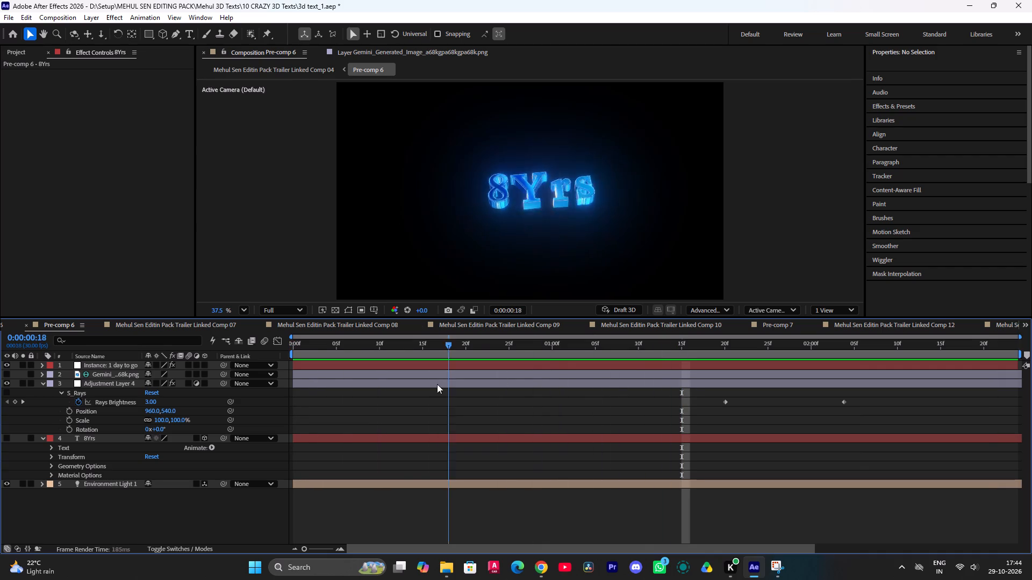
drag(437, 384, 266, 395)
key(space)
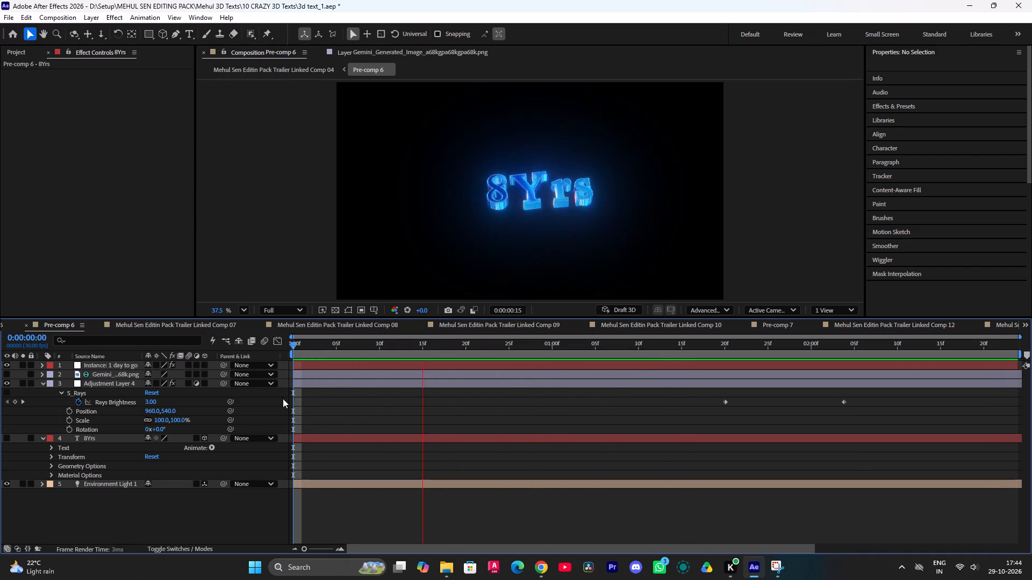
key(space)
With the 8Yrs layer selected, open Animation Composer, dock it alongside Effect Controls and widen it.
click(522, 441)
click(134, 18)
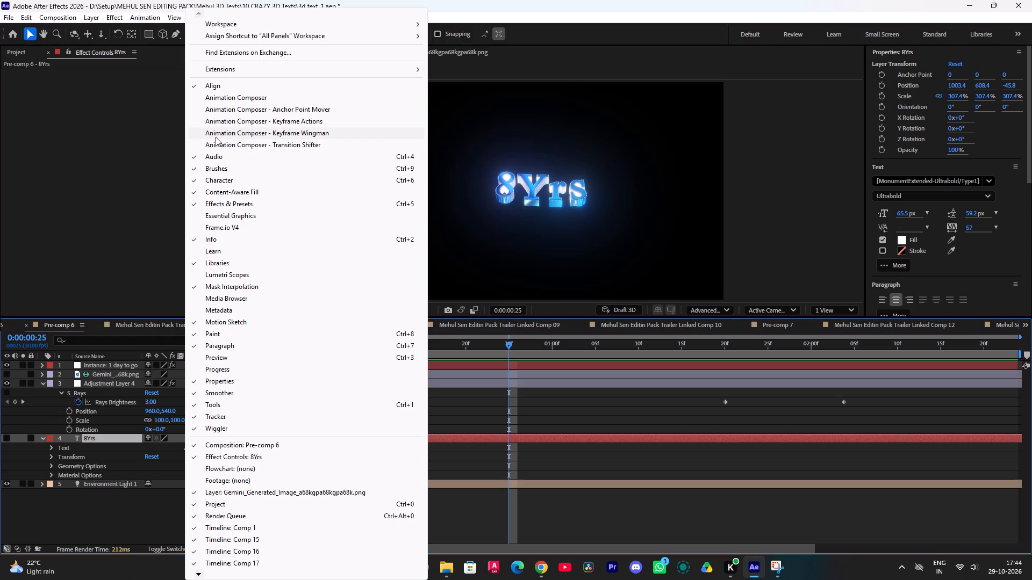
click(228, 102)
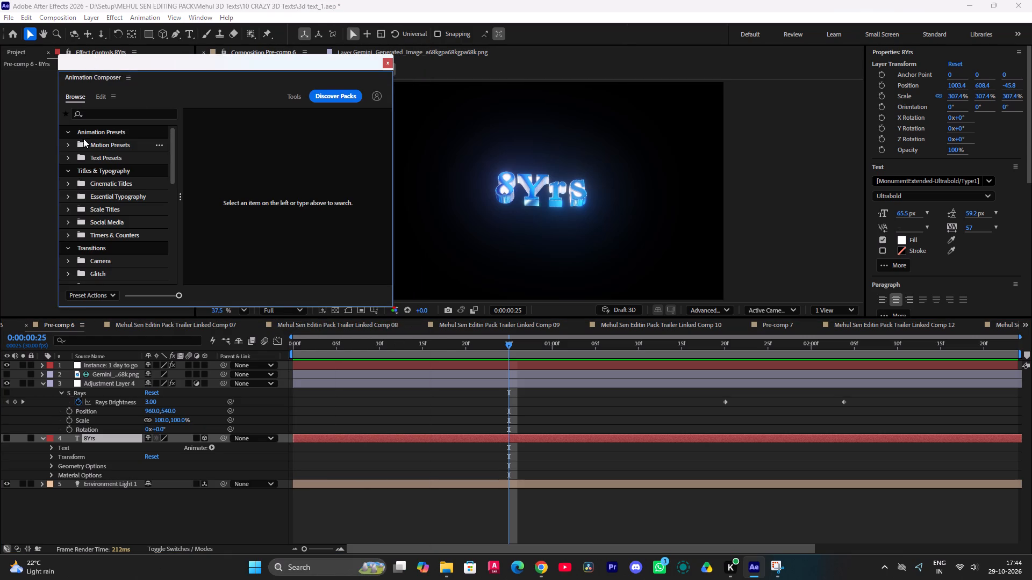
drag(88, 77, 881, 44)
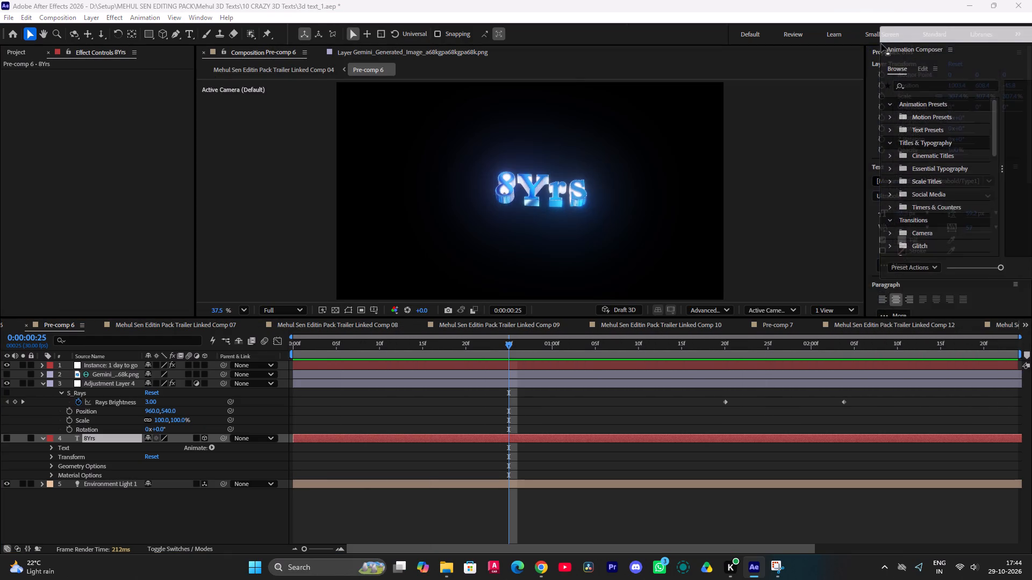
drag(881, 44, 159, 46)
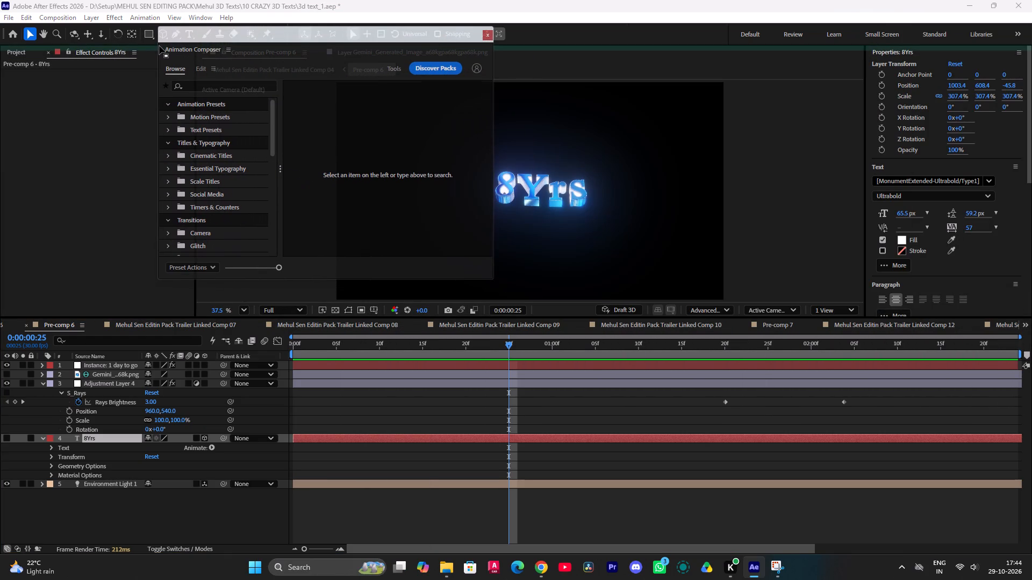
drag(159, 46, 161, 55)
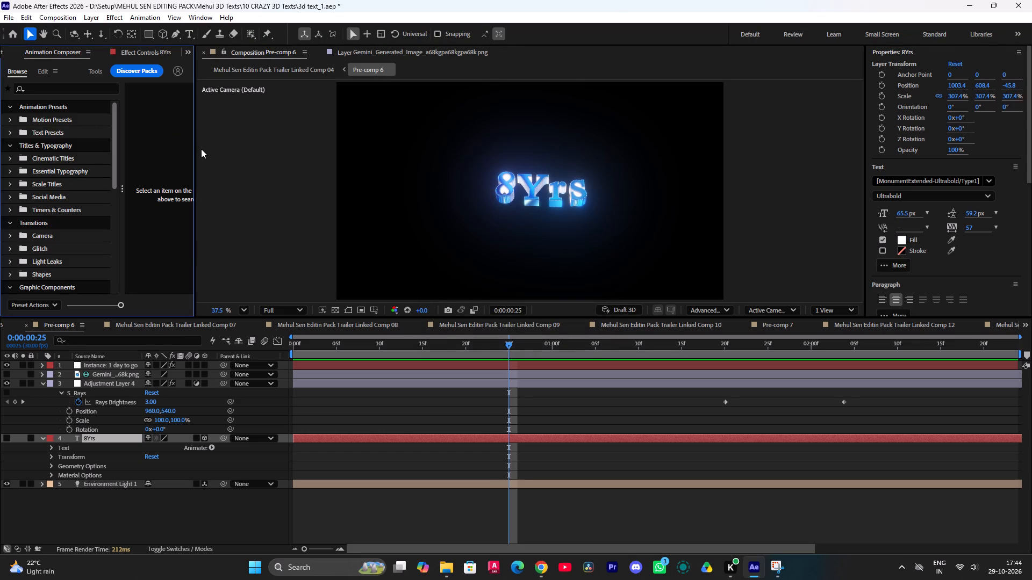
drag(195, 148, 273, 156)
Browse the Scale Titles and Camera transition presets in Animation Composer for a suitable out animation.
click(42, 183)
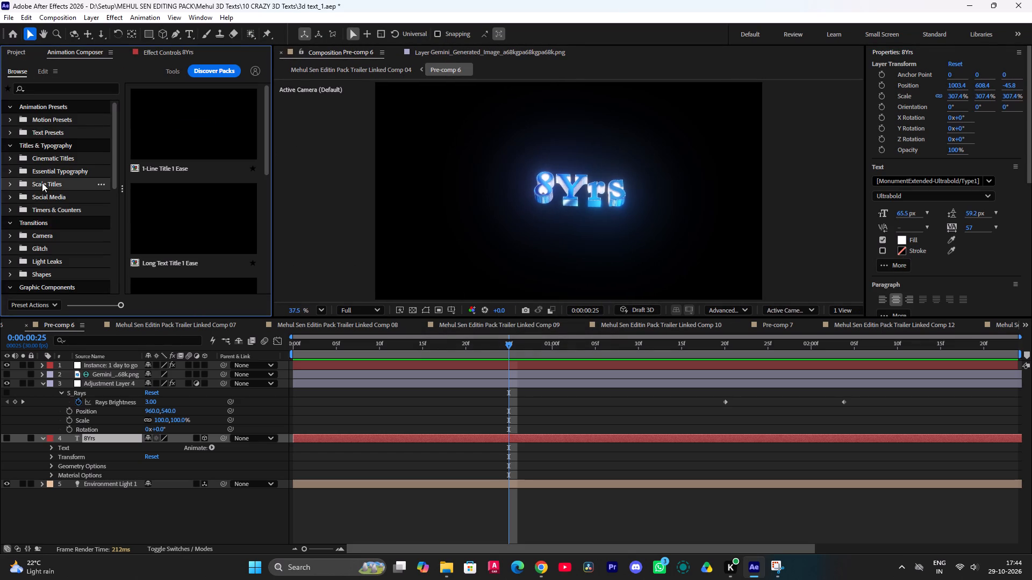
scroll(206, 214, down, 1)
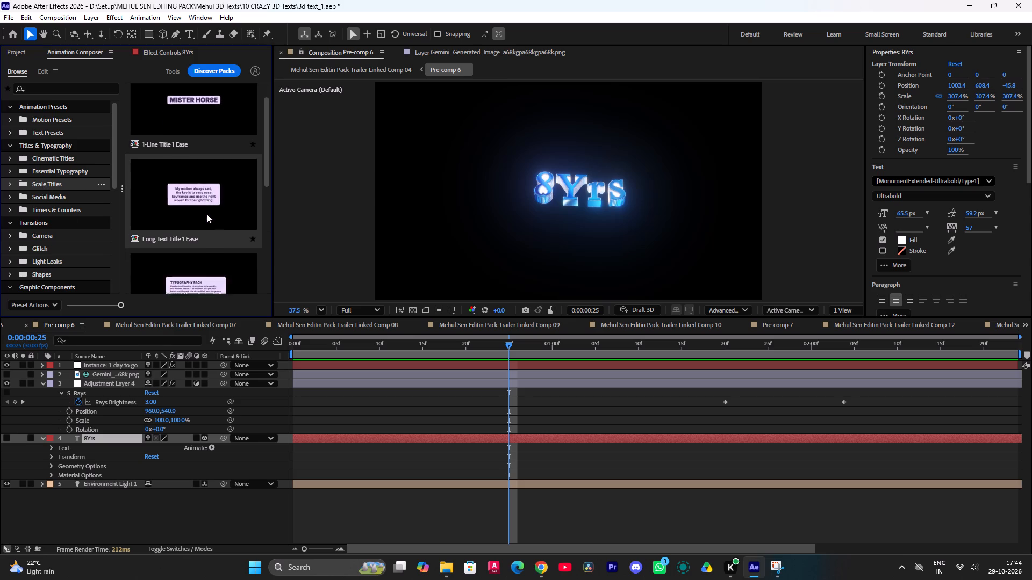
scroll(206, 214, down, 1)
click(48, 236)
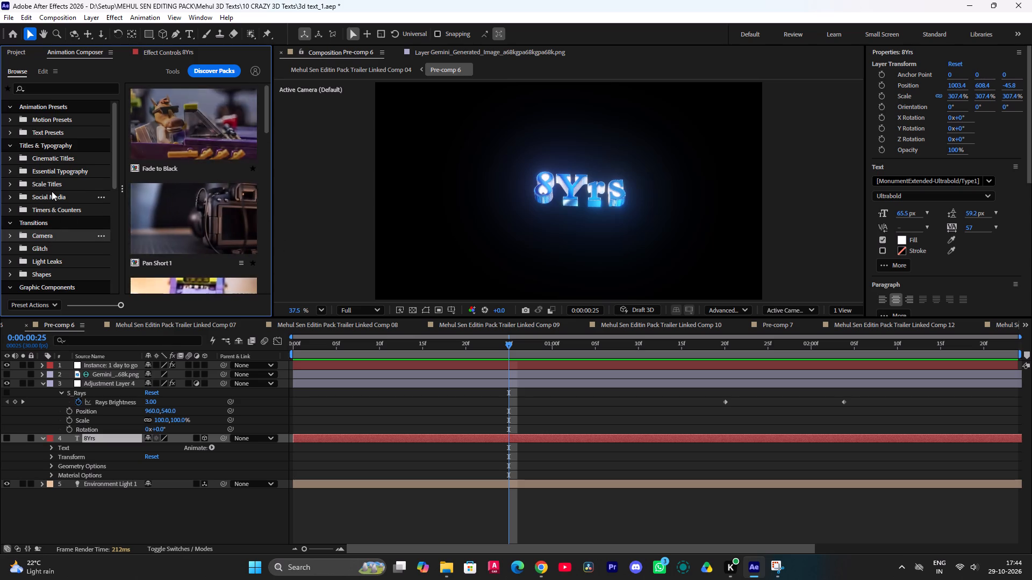
scroll(197, 199, down, 4)
scroll(160, 224, down, 3)
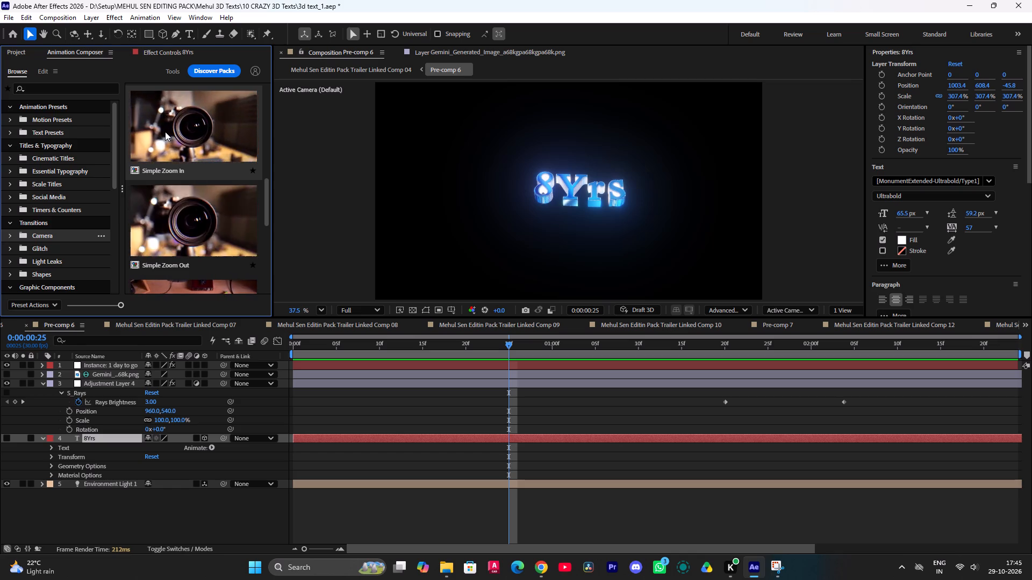
scroll(187, 231, down, 3)
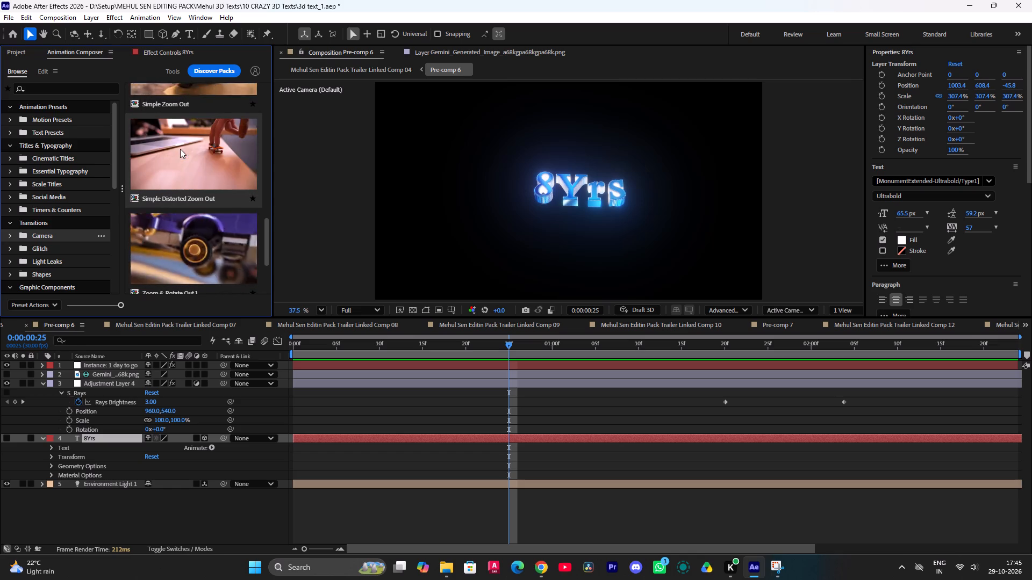
scroll(180, 149, down, 4)
scroll(184, 209, down, 5)
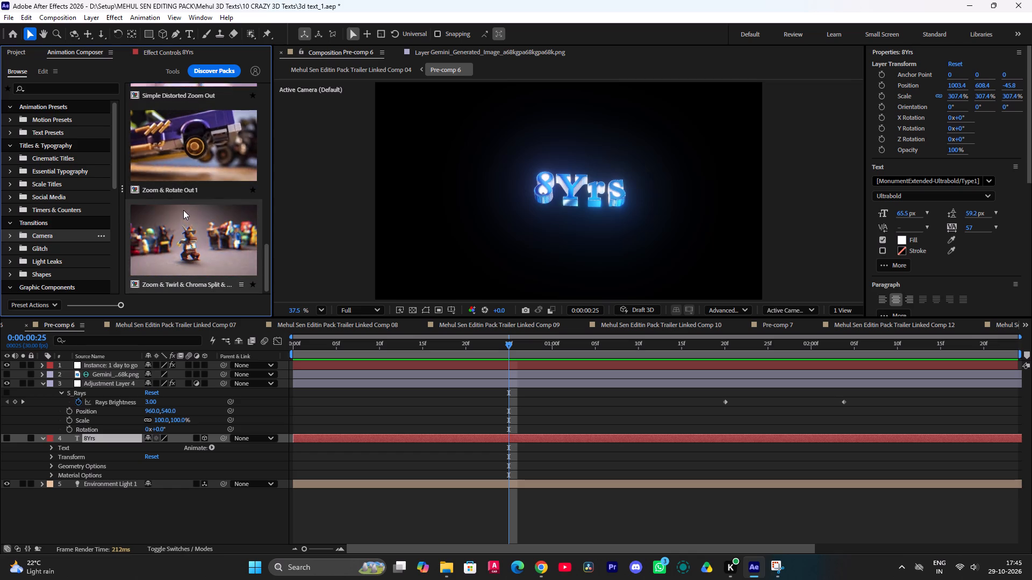
scroll(46, 251, down, 2)
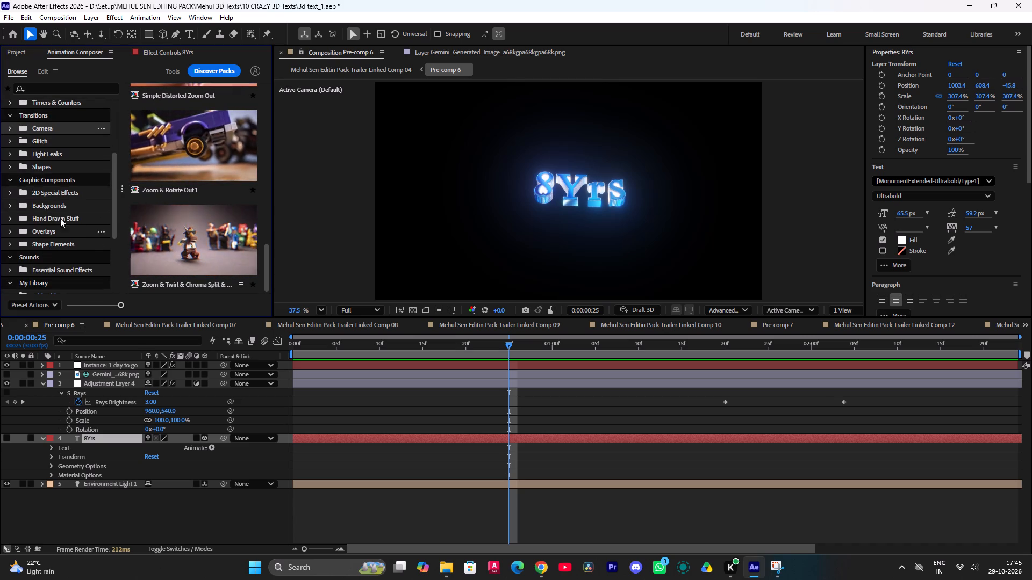
scroll(65, 197, down, 4)
scroll(62, 181, up, 4)
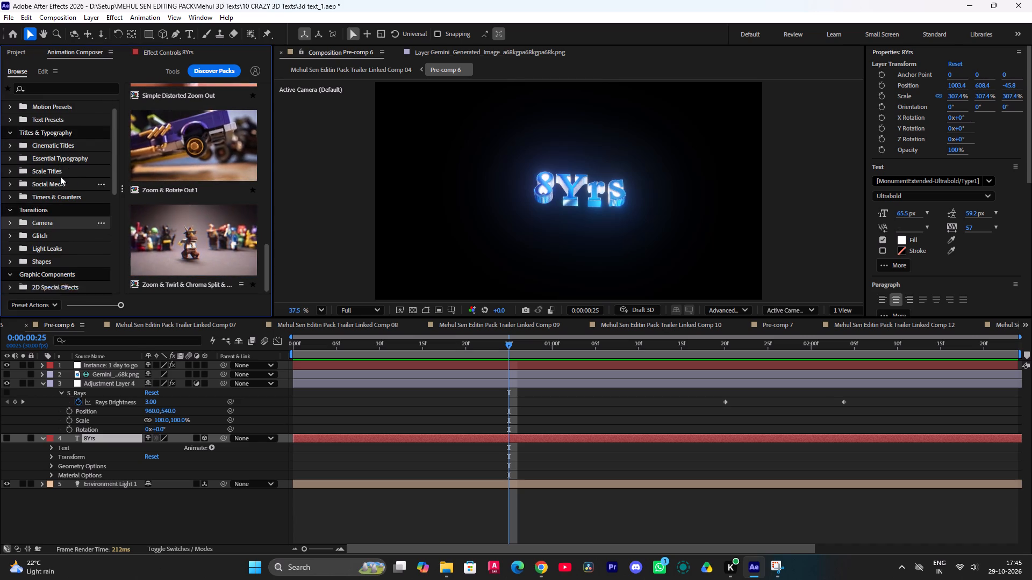
Browse the Text Presets and examine the Ease Scale 2 and Ease Scale Randomly 1 previews.
click(55, 130)
scroll(179, 184, down, 3)
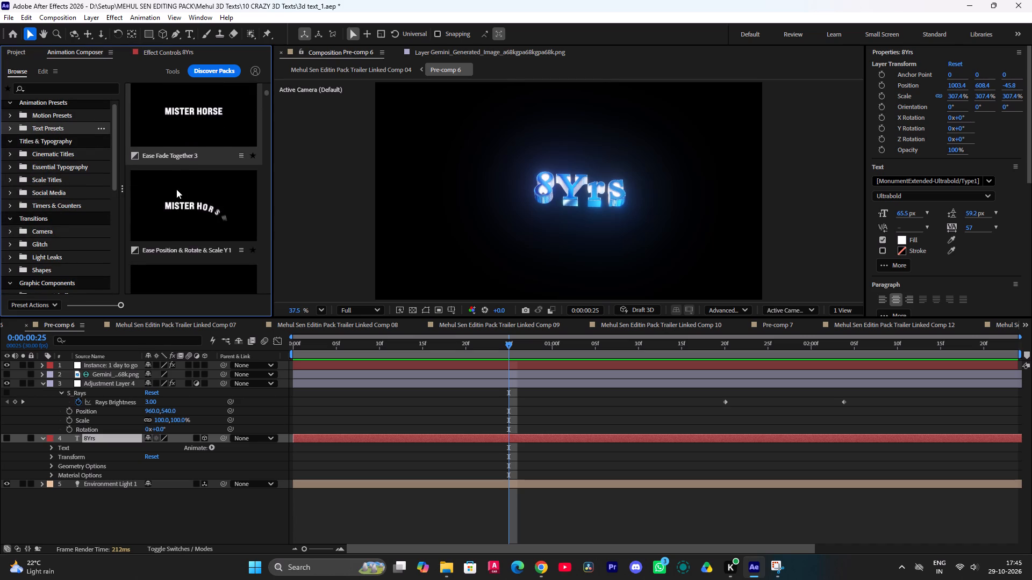
scroll(176, 189, down, 5)
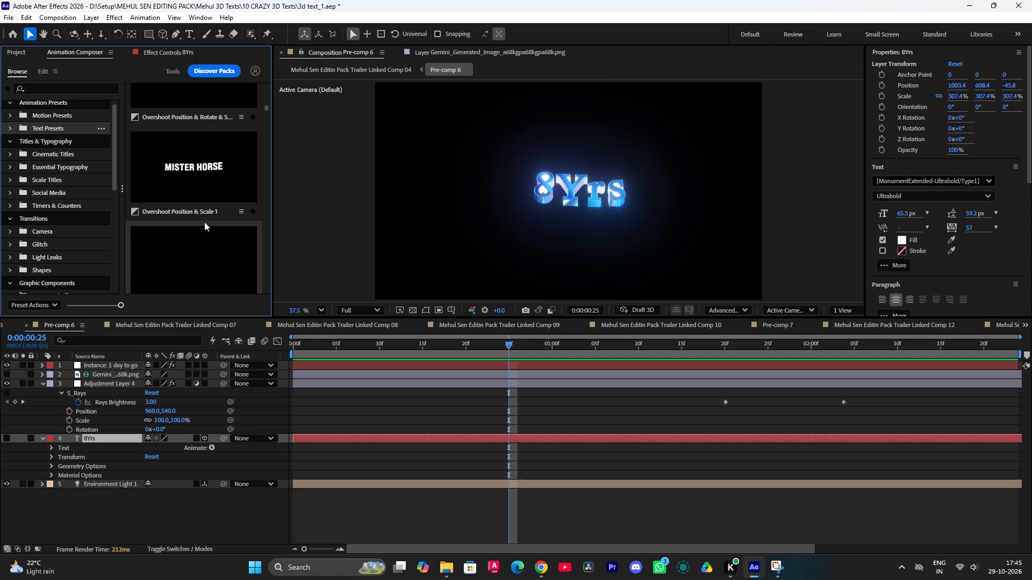
scroll(205, 222, down, 3)
click(187, 212)
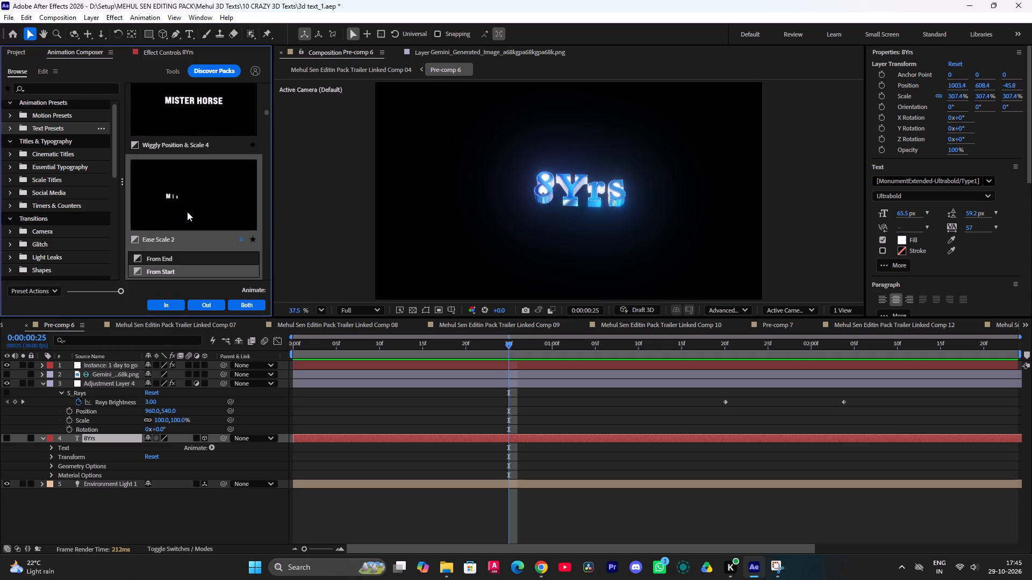
scroll(152, 166, down, 3)
click(205, 197)
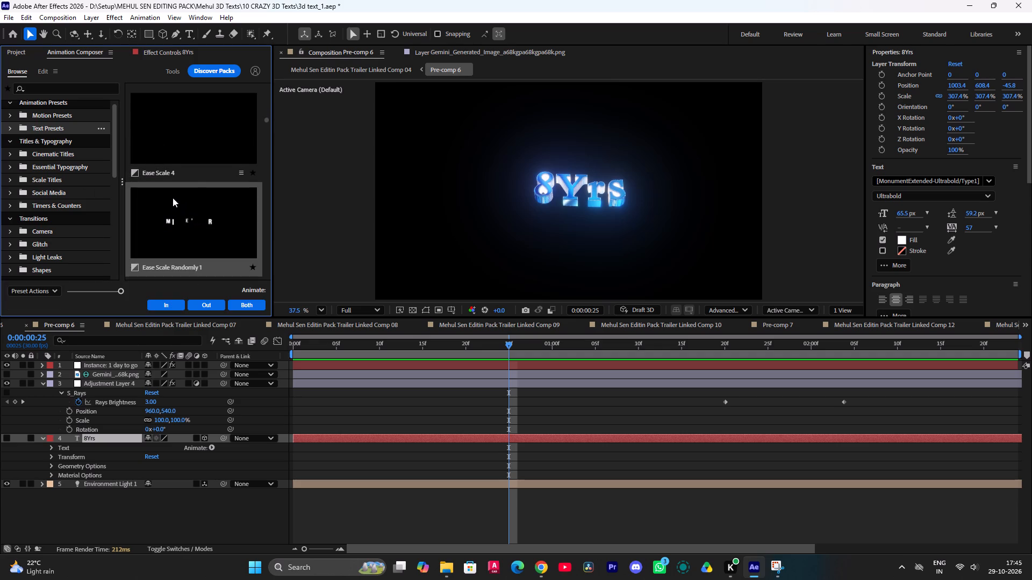
scroll(5, 185, down, 1)
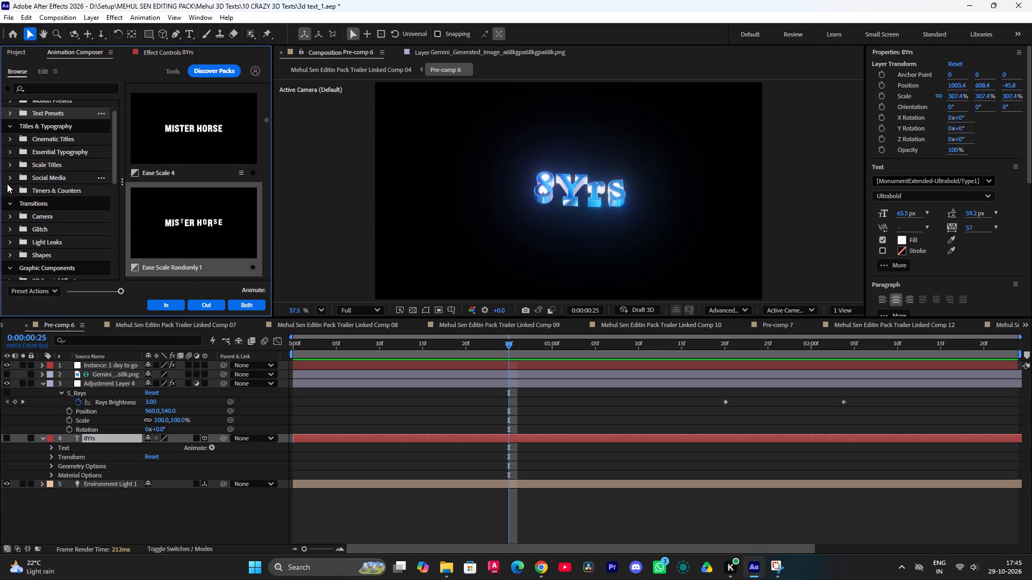
scroll(26, 133, up, 2)
Look through the Cinematic Titles presets, including the Light Mask and Scale Character styles.
click(56, 150)
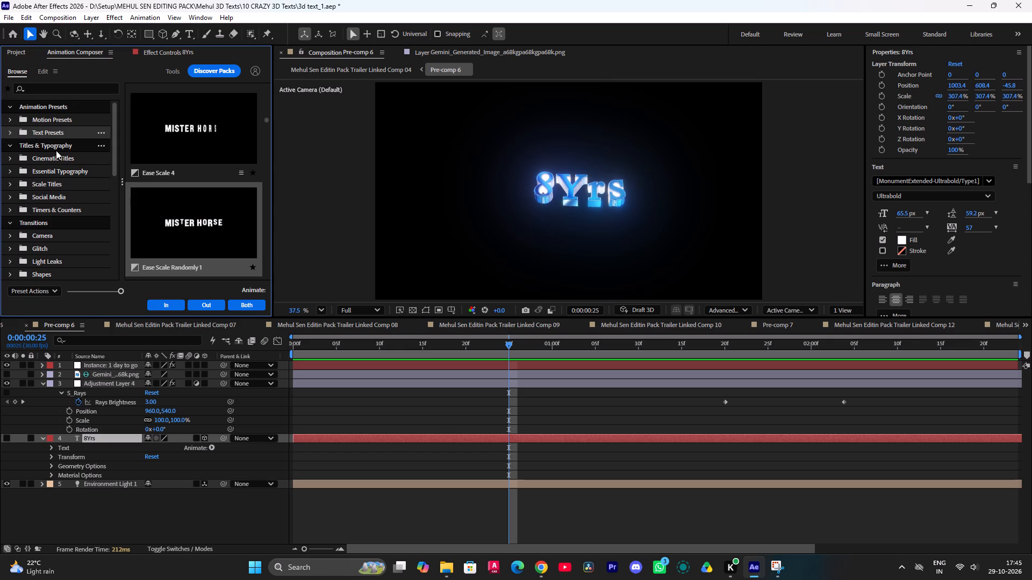
click(53, 155)
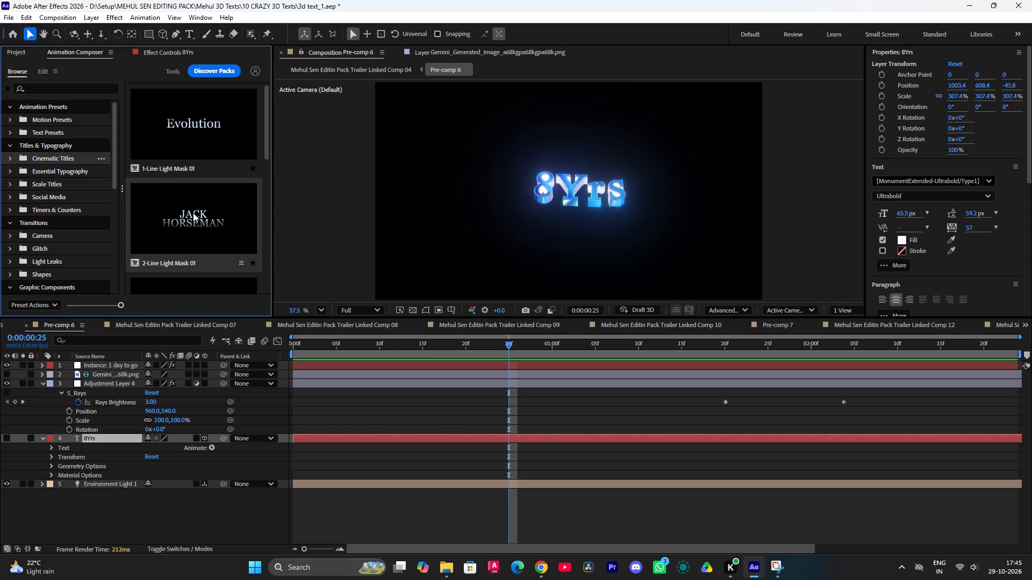
click(196, 221)
scroll(196, 222, down, 6)
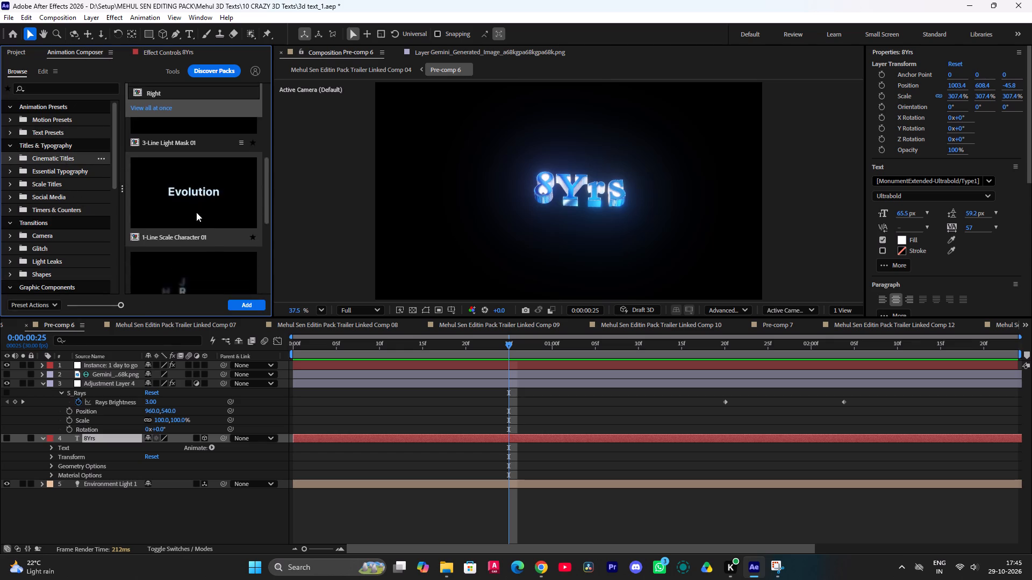
scroll(196, 212, down, 15)
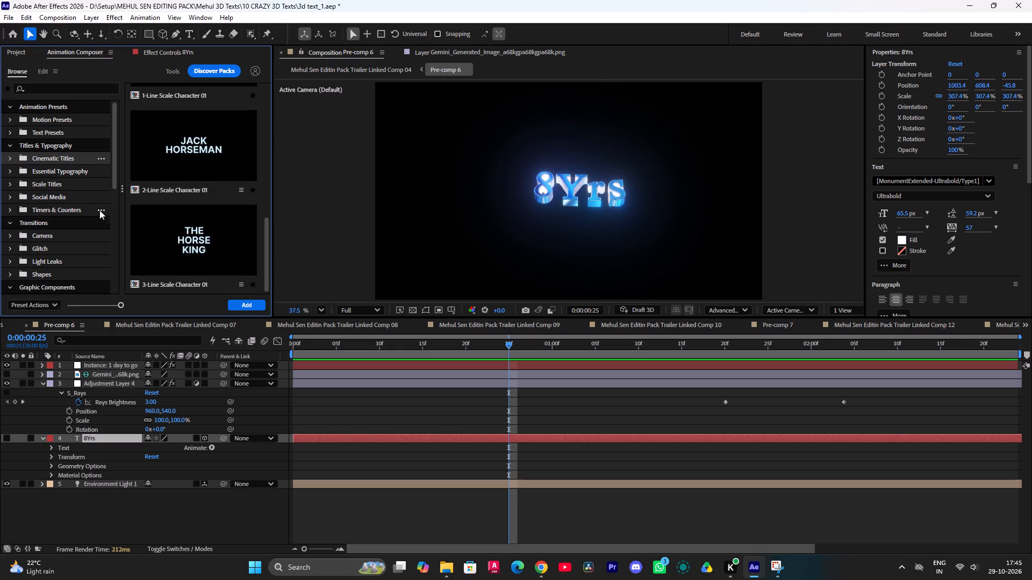
Add the Placeholder Media 1-Line Title Ease preset from Scale Titles to Pre-comp 6 at 0:00:00:25.
click(61, 172)
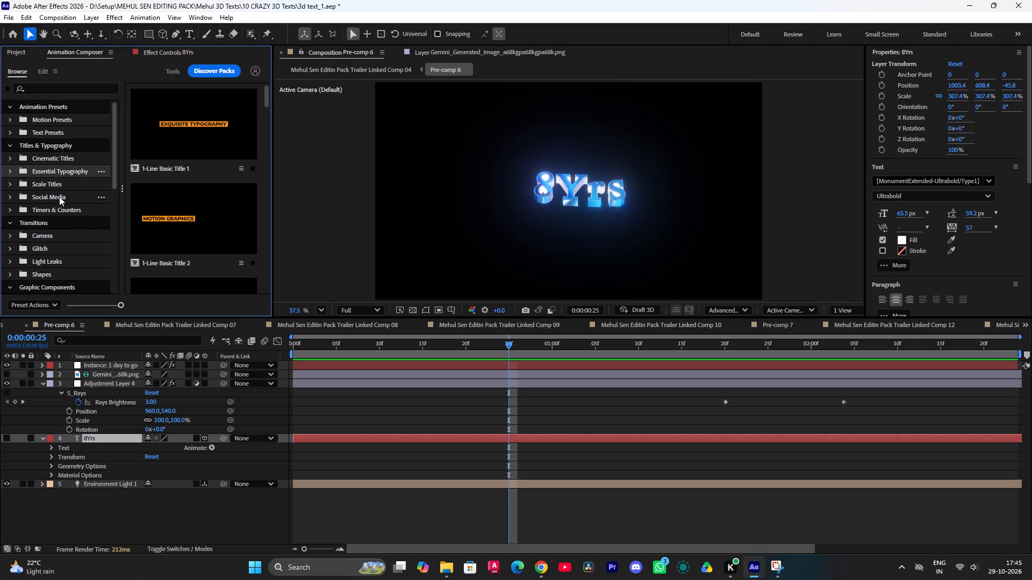
click(58, 184)
scroll(167, 192, down, 5)
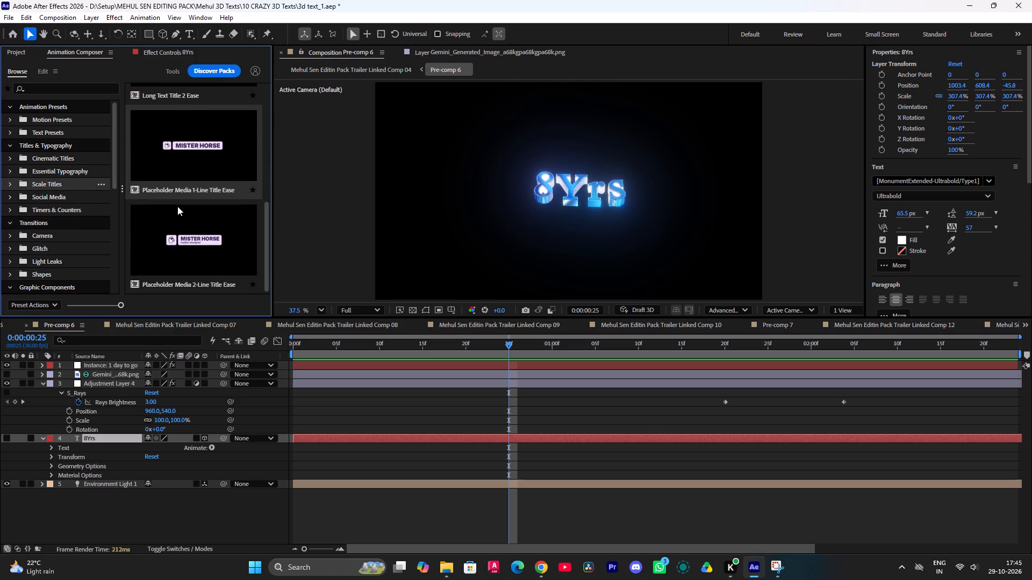
scroll(177, 206, down, 4)
scroll(225, 250, down, 4)
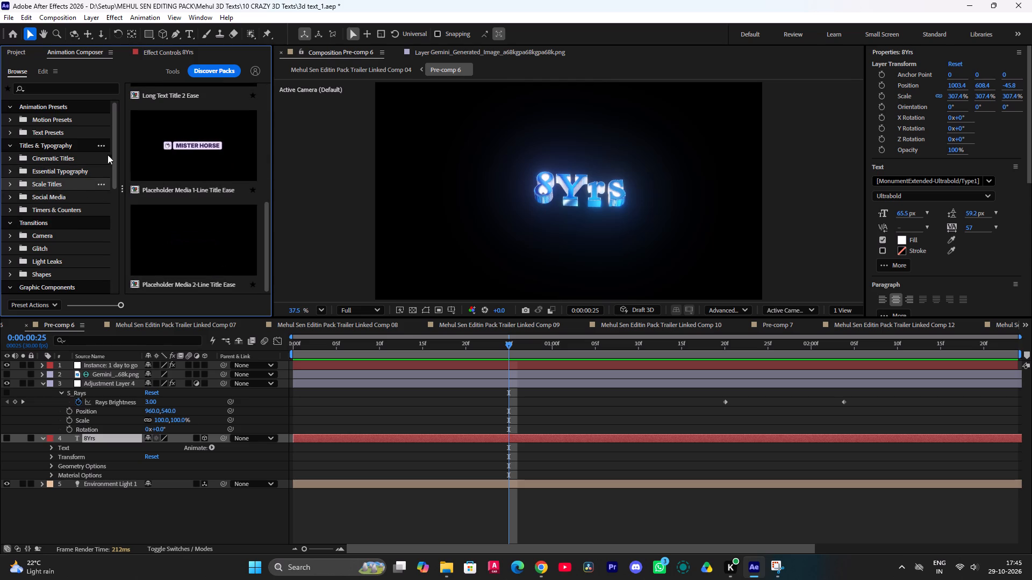
click(183, 160)
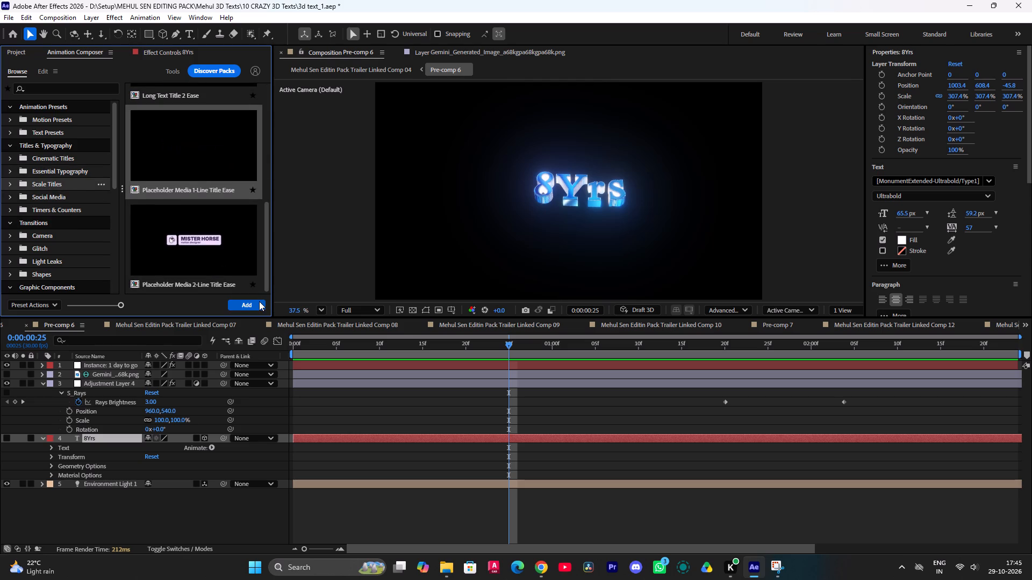
click(259, 301)
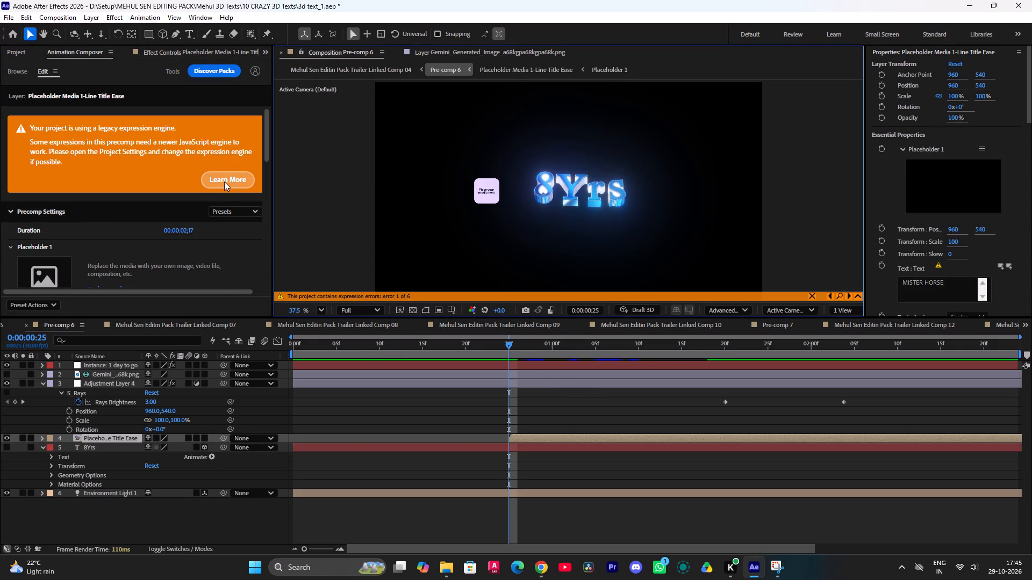
Collapse the added title's settings and scrub to 0:00:01:22 to inspect its placeholder beside the 8Yrs text.
click(183, 186)
click(165, 213)
click(162, 241)
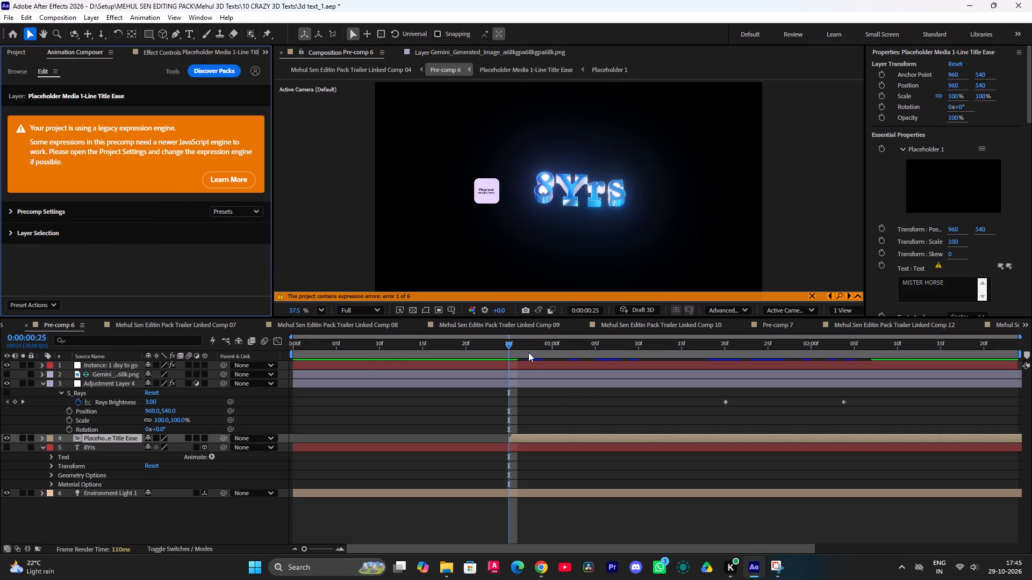
drag(525, 351, 739, 385)
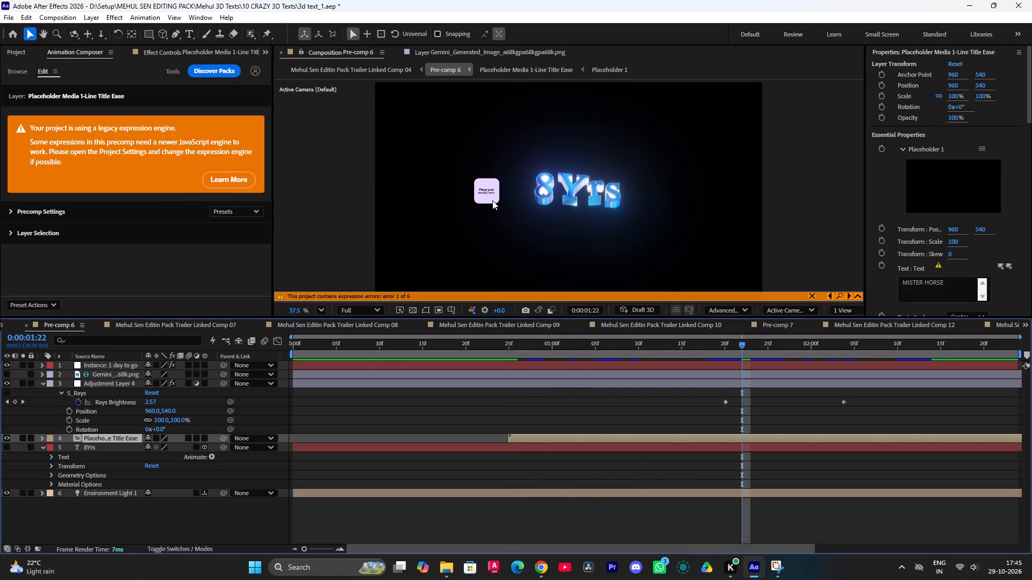
click(479, 188)
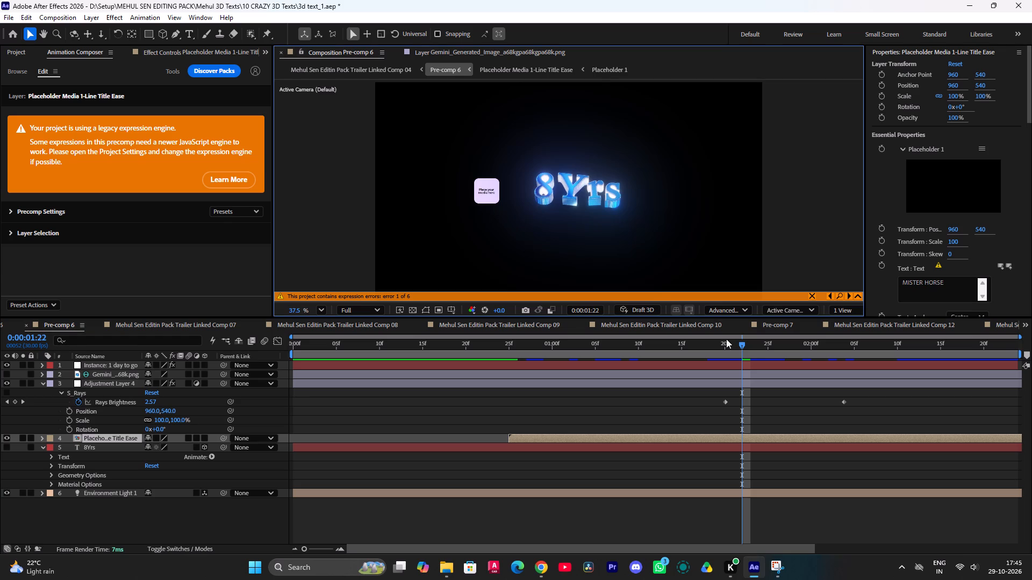
Undo the addition of the Placeholder Media 1-Line Title Ease preset to Pre-comp 6.
key(ctrl+z)
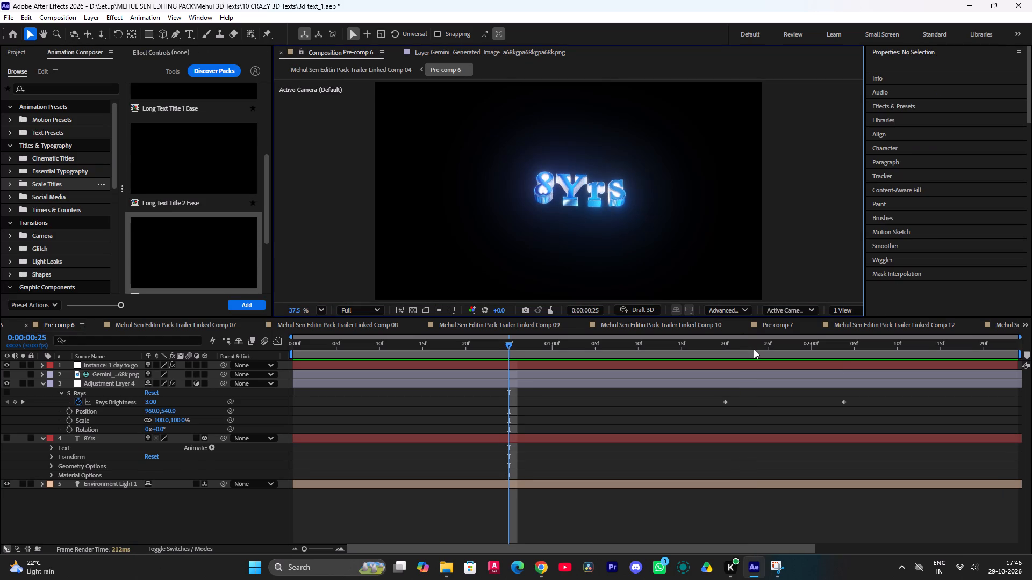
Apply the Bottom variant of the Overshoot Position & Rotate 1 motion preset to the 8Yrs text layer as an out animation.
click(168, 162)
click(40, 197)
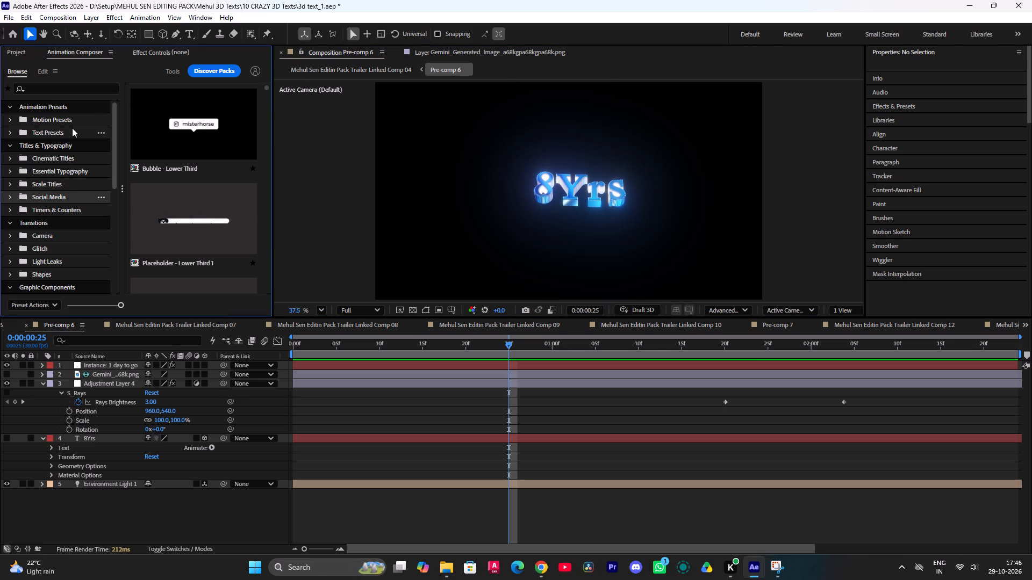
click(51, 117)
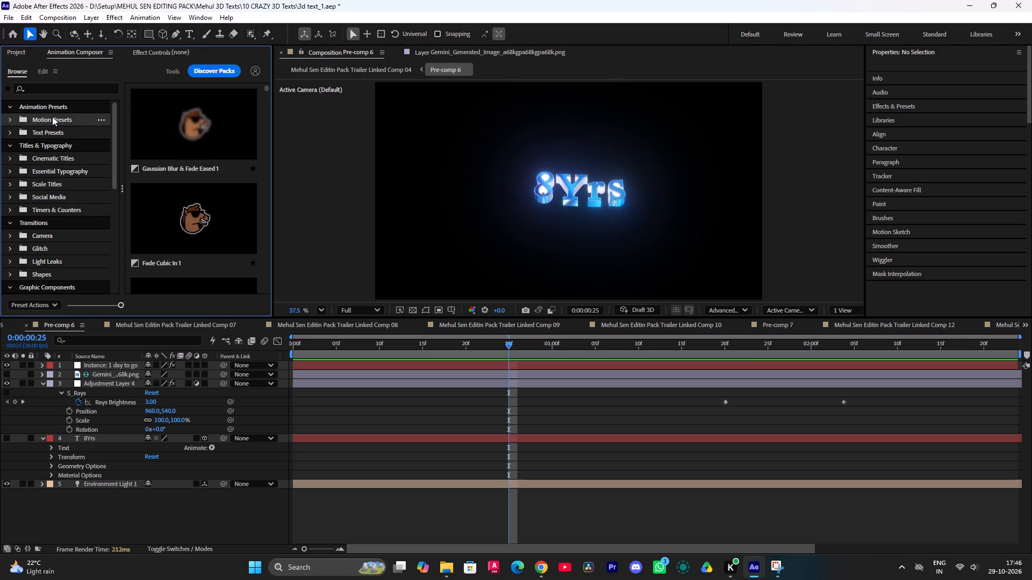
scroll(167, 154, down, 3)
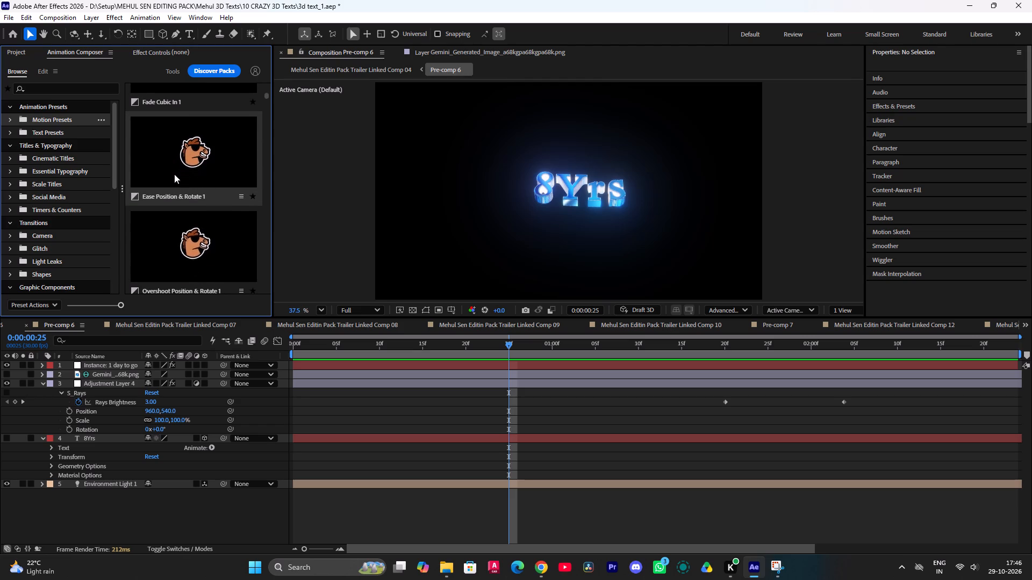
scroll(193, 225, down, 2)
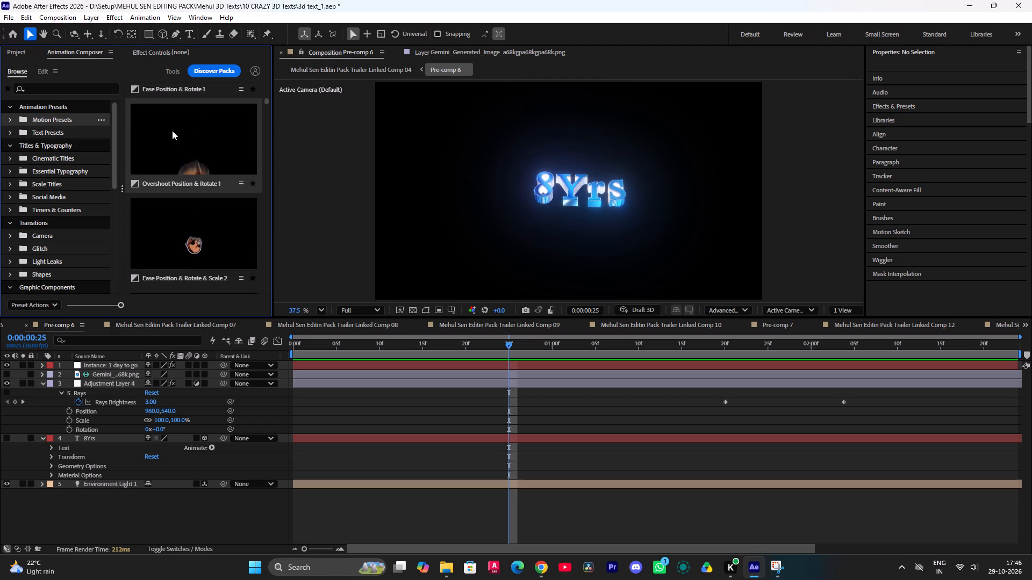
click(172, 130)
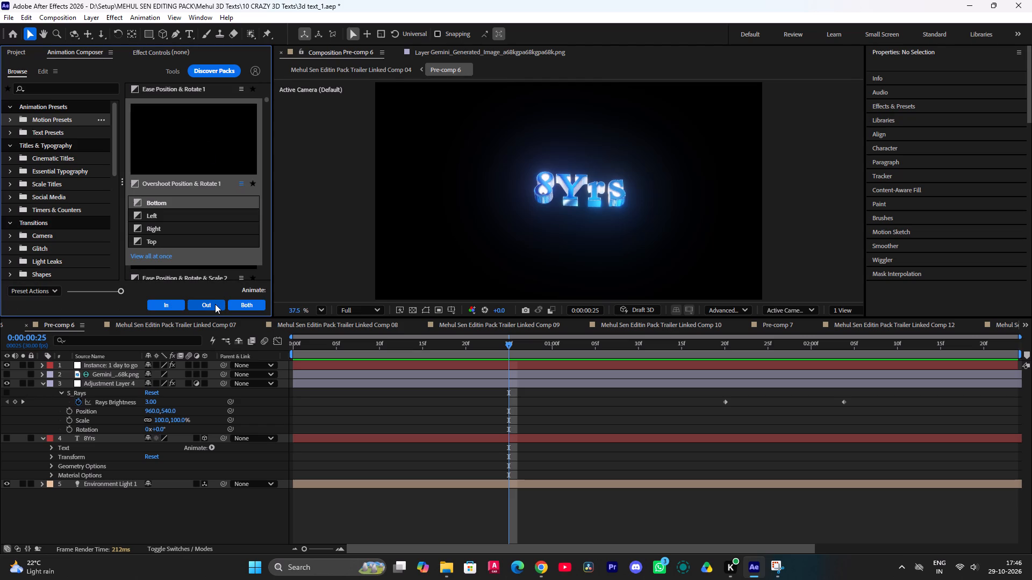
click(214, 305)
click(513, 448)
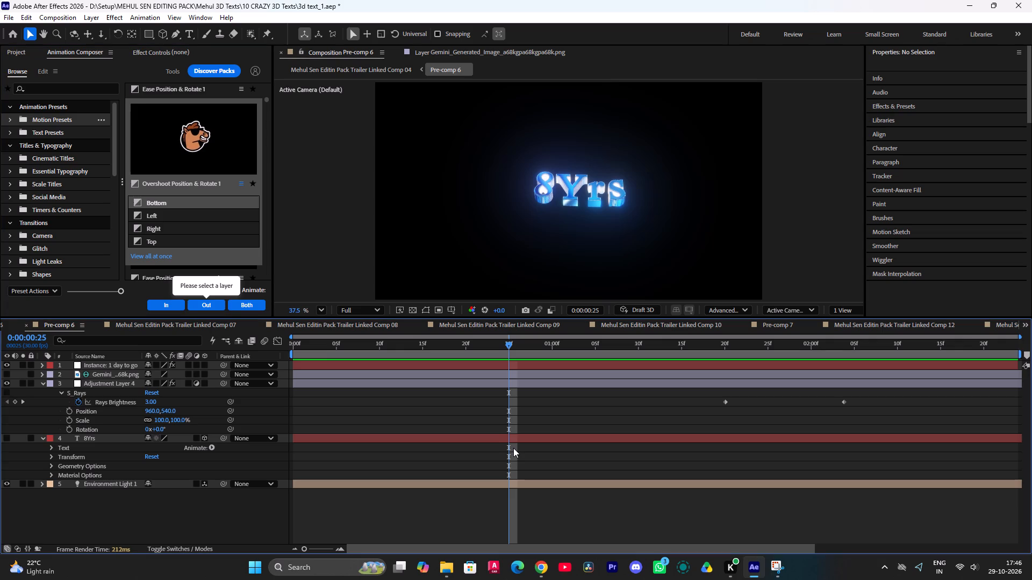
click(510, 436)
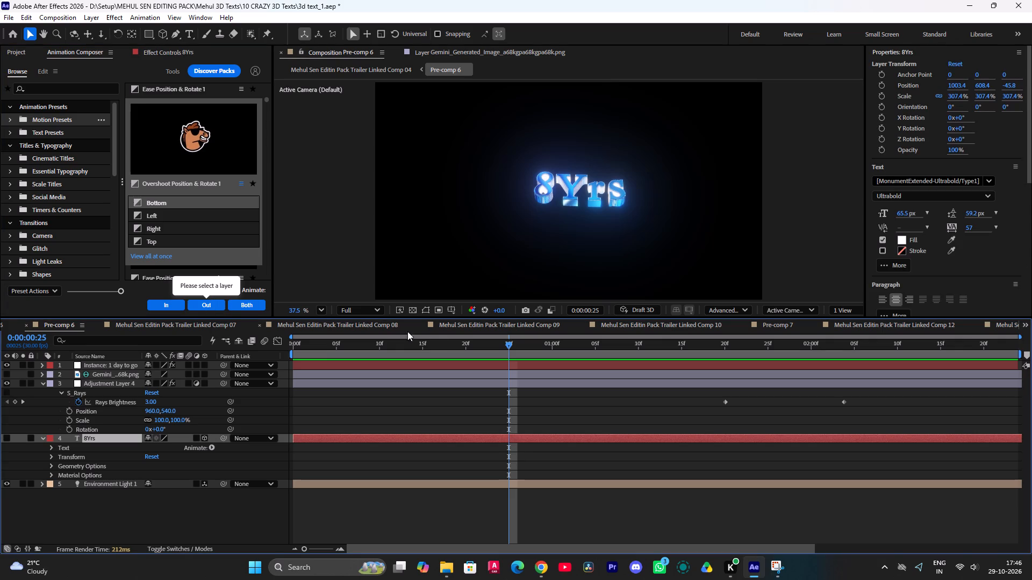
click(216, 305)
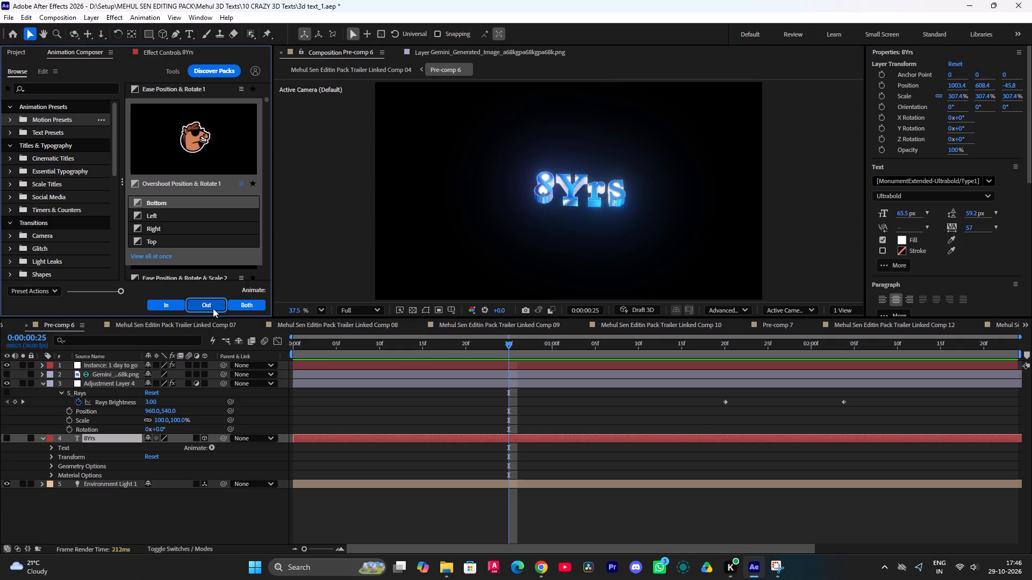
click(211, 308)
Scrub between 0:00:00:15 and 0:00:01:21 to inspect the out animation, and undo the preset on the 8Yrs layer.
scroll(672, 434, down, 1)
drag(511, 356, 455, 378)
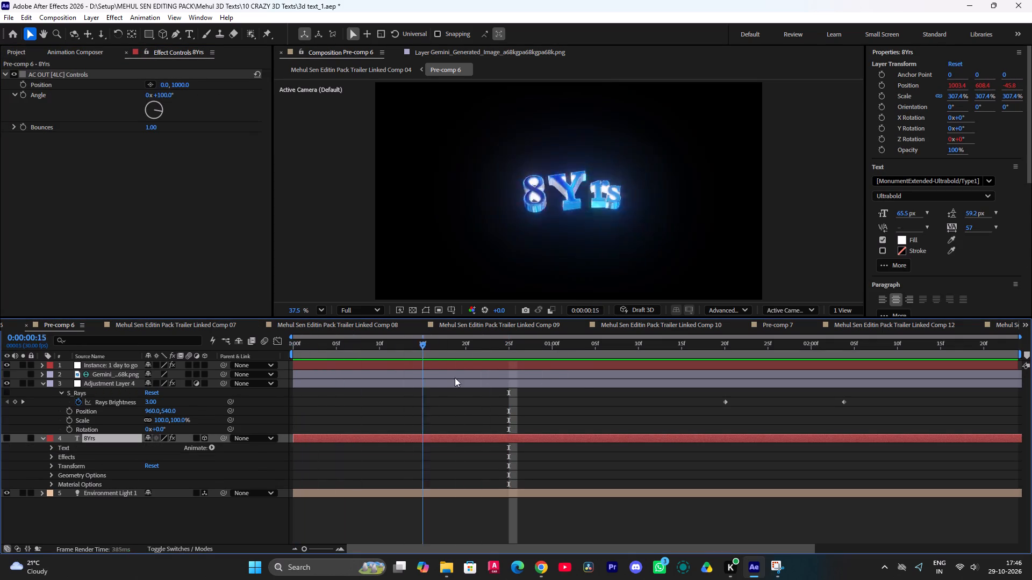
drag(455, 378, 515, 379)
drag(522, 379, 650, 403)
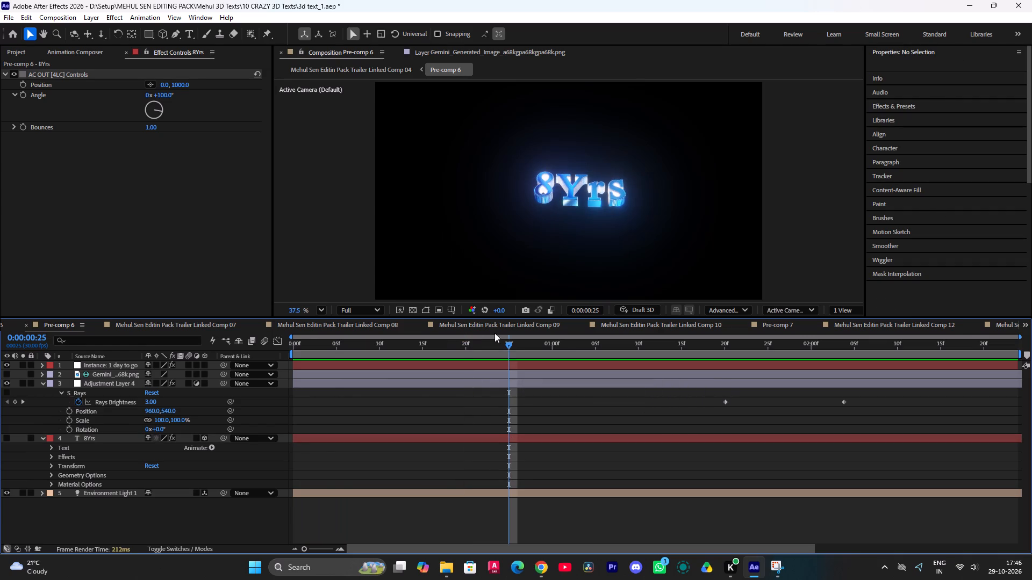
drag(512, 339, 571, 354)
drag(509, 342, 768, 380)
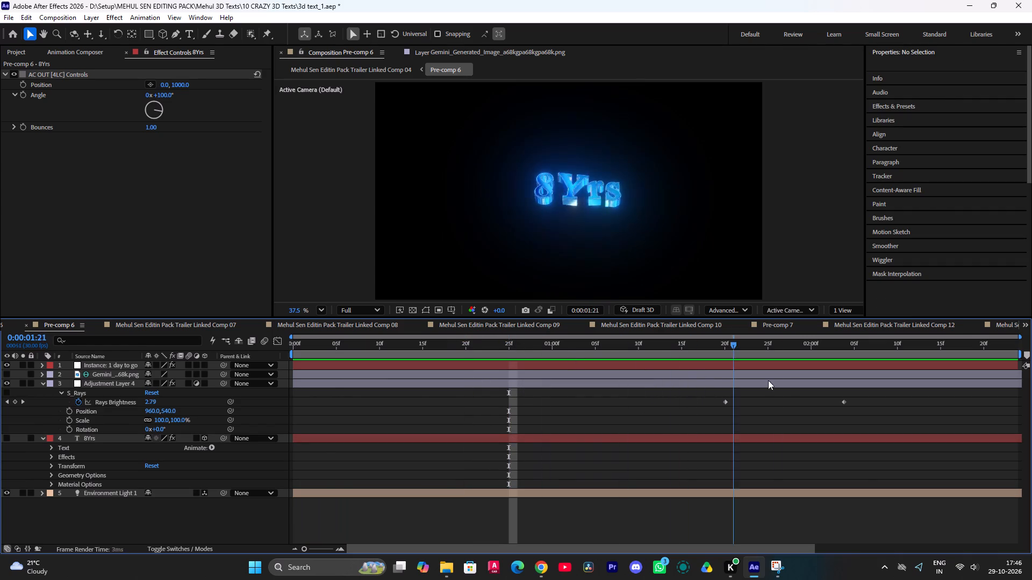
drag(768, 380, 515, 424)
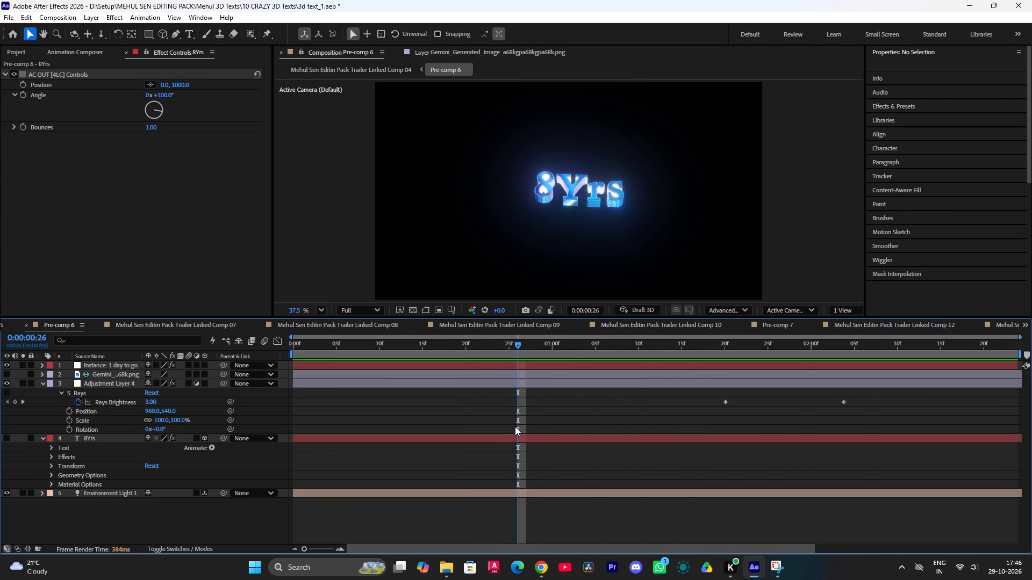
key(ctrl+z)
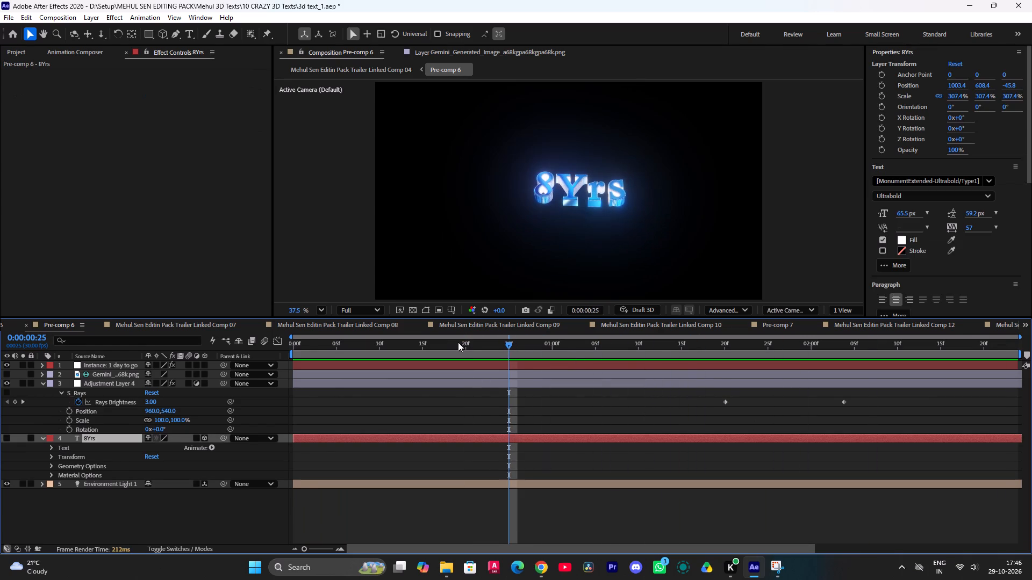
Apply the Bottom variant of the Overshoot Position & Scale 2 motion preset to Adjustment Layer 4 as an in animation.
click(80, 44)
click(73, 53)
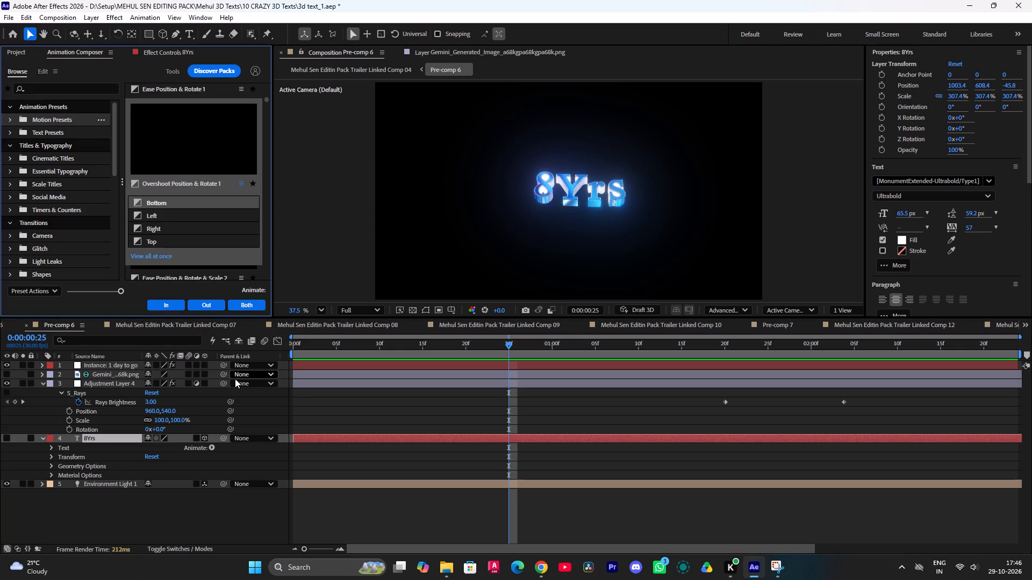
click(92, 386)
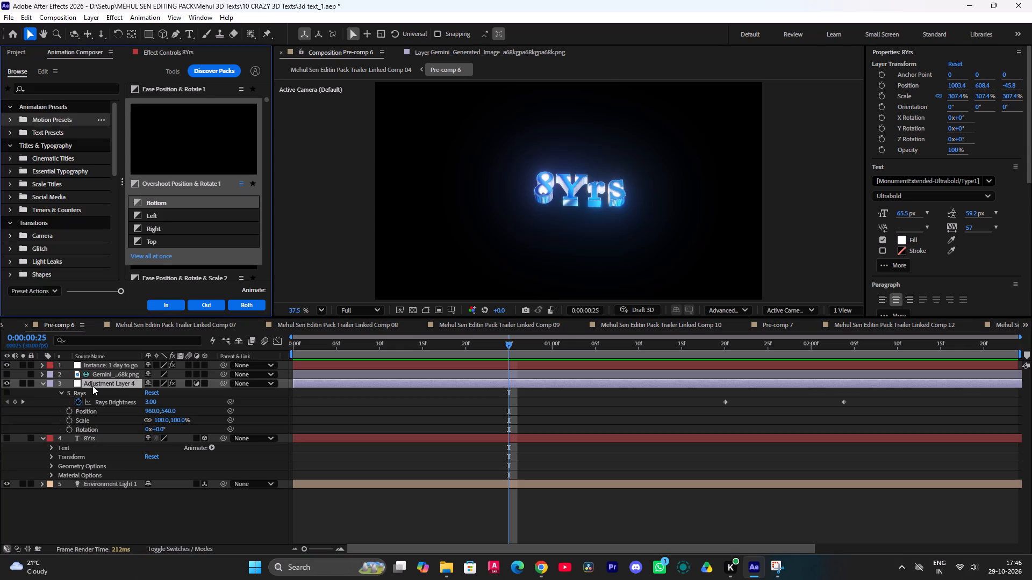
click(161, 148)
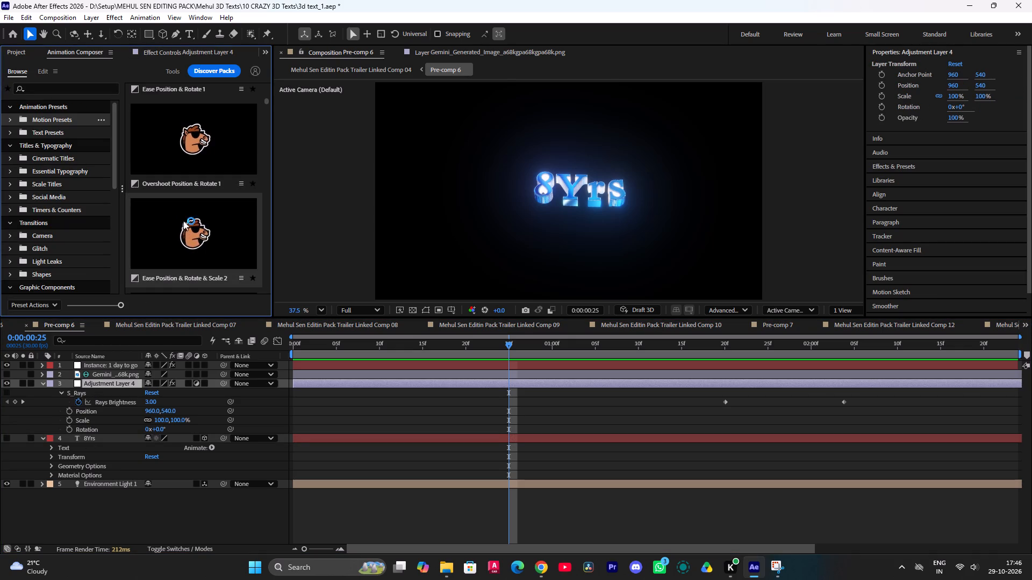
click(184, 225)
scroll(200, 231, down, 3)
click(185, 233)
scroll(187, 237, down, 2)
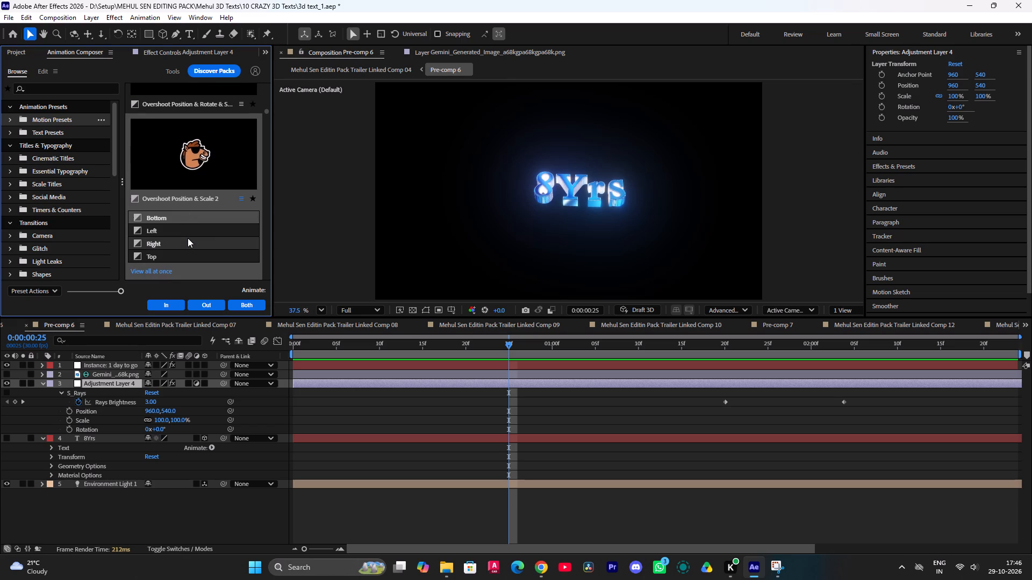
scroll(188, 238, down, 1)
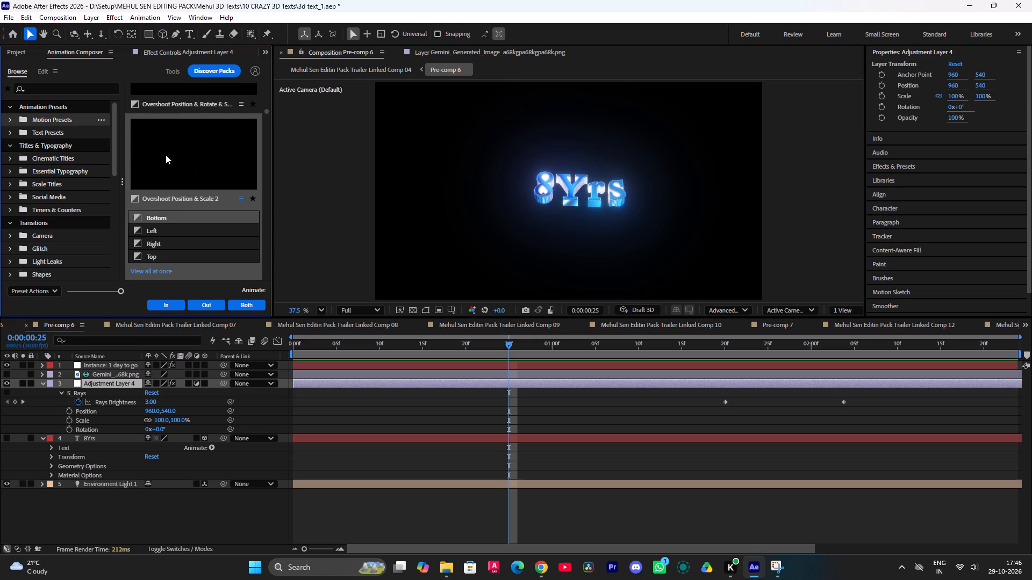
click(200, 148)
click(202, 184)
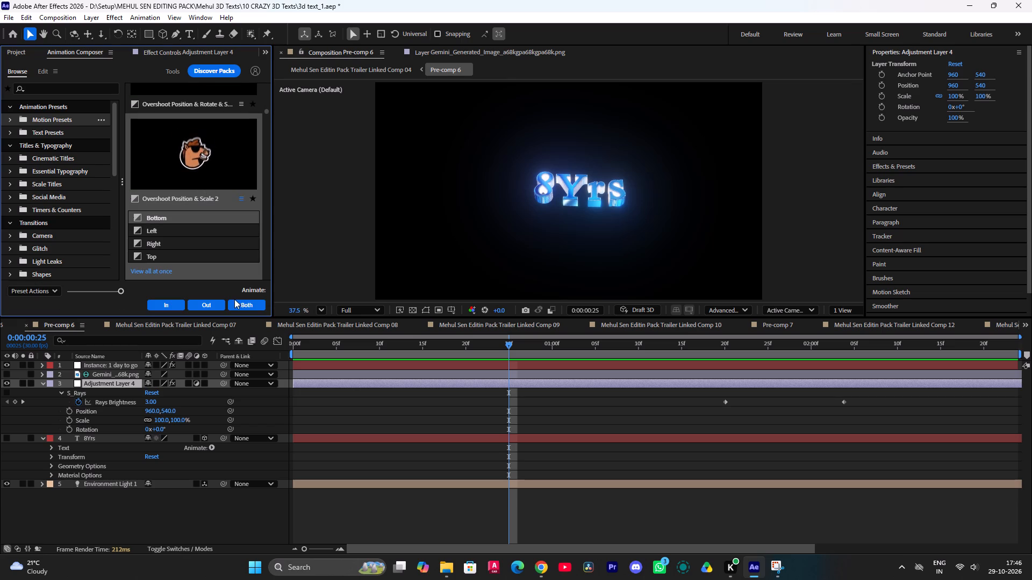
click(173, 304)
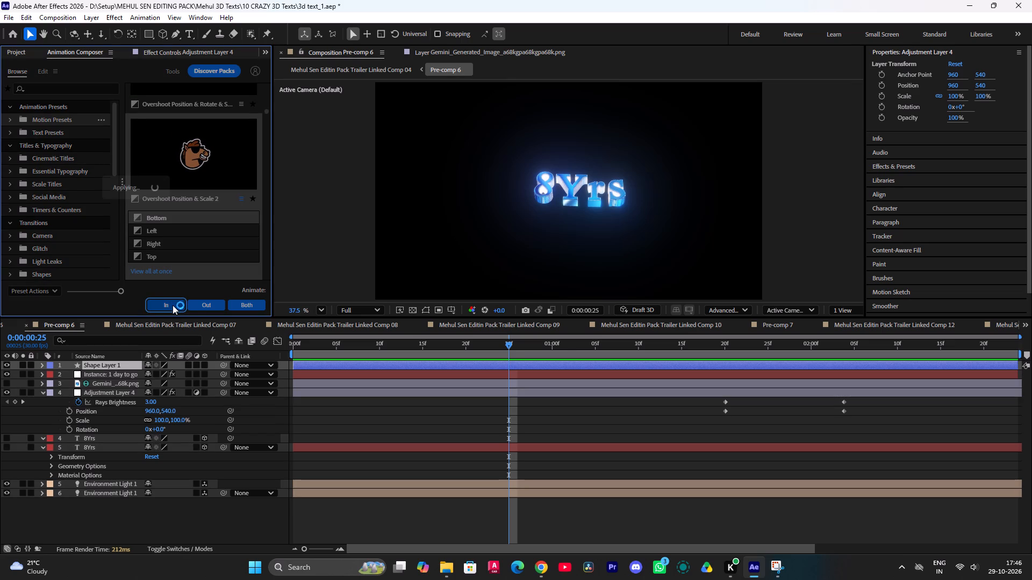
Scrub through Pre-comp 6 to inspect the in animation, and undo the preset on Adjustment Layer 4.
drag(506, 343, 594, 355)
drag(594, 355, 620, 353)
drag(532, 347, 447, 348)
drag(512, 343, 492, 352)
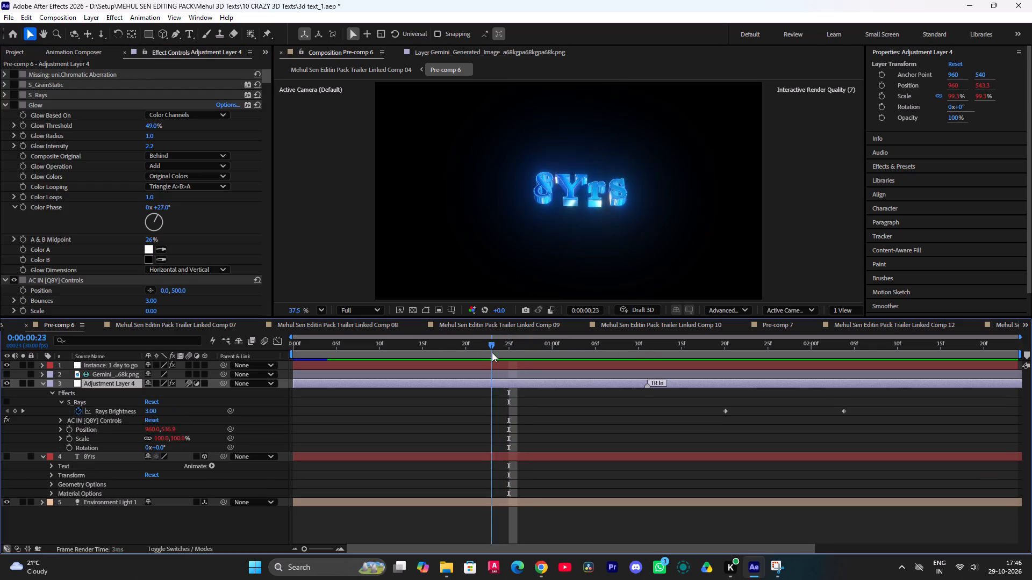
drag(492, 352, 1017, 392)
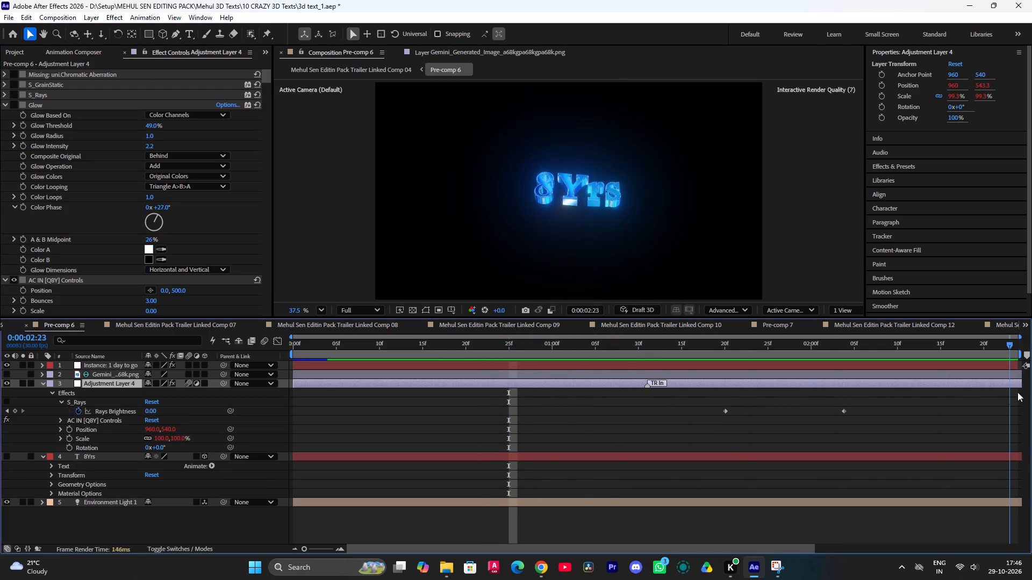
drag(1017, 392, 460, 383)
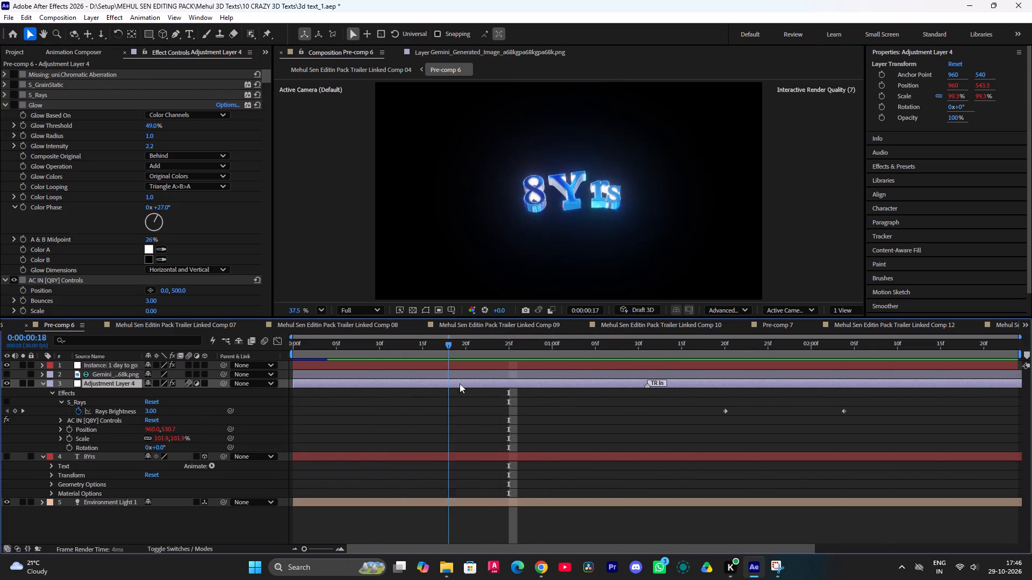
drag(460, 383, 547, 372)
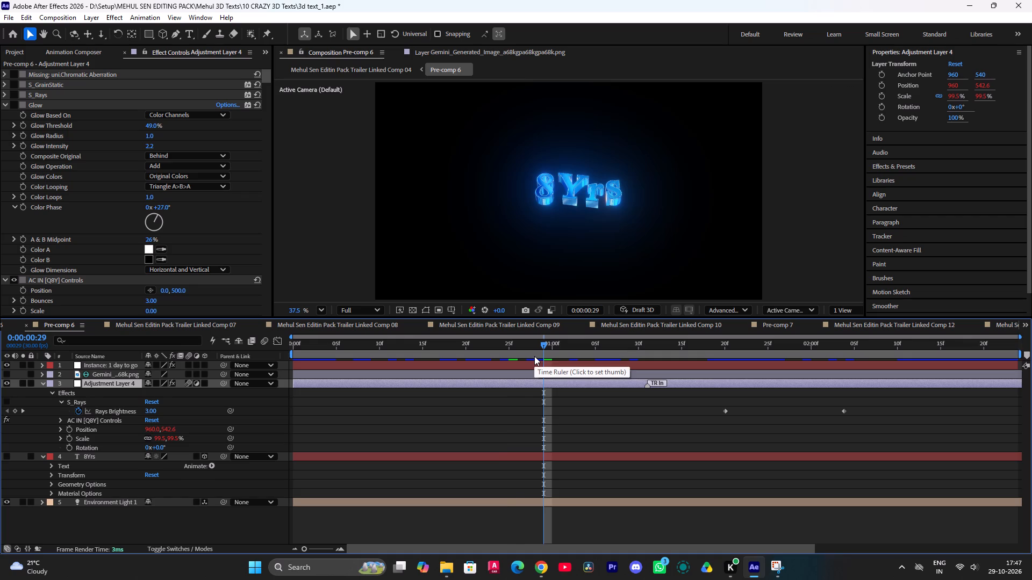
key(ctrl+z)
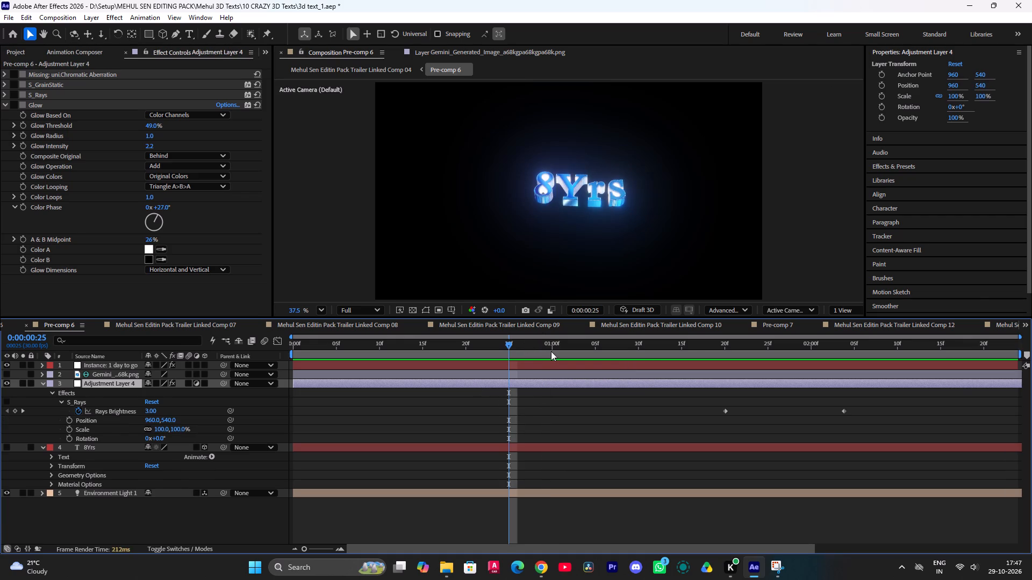
Scrub back to 0:00:00:14 to inspect the 8Yrs text, and look over the list of open compositions.
drag(519, 343, 386, 366)
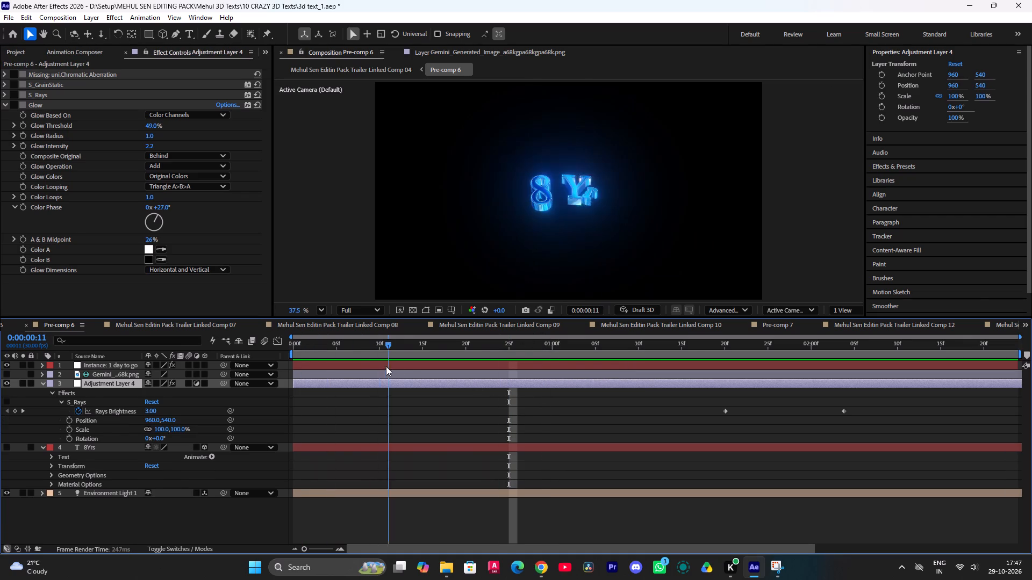
drag(386, 366, 412, 366)
click(412, 366)
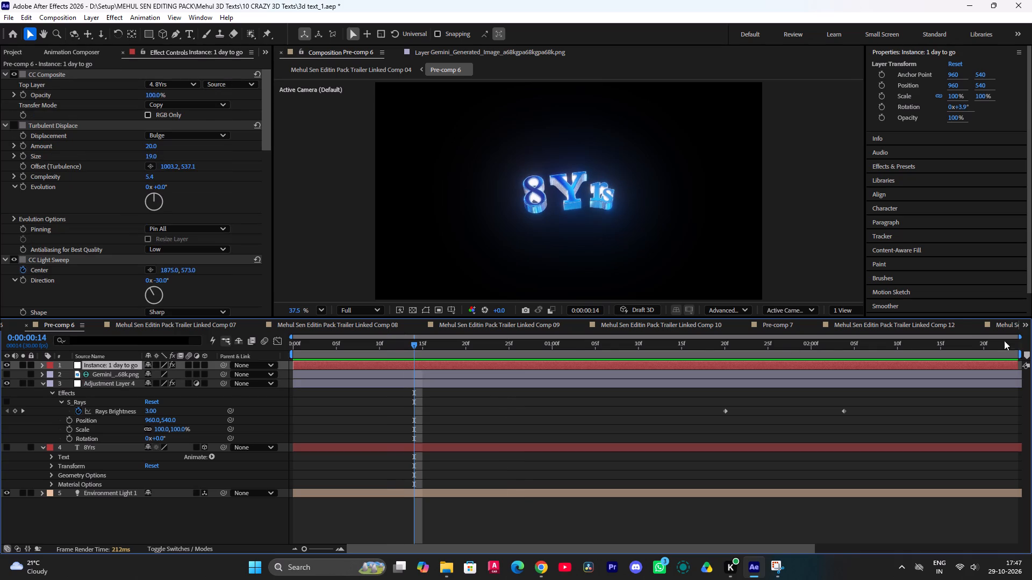
click(1026, 327)
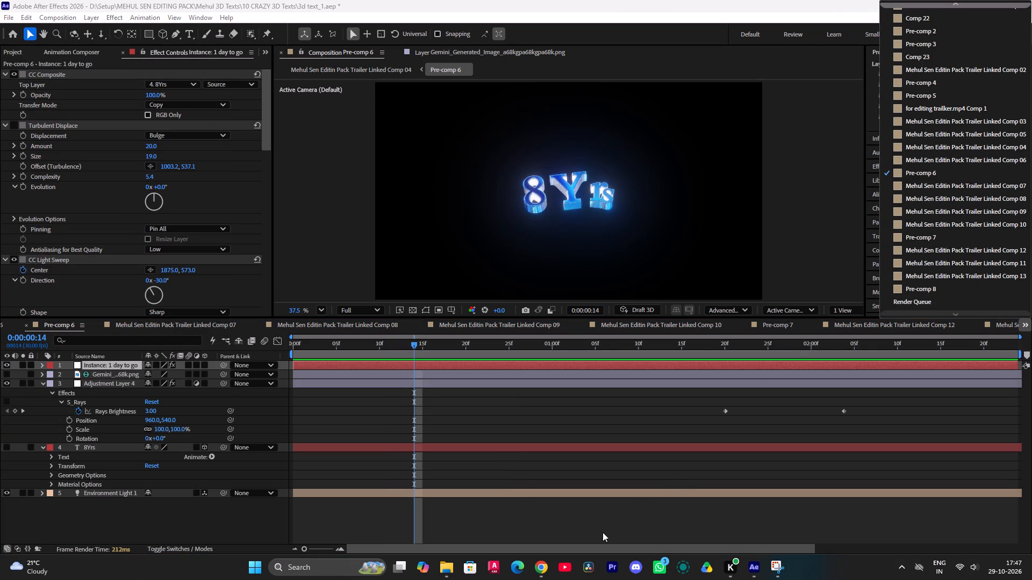
click(603, 532)
Start importing a file into the project and browse to the Downloads folder.
click(14, 54)
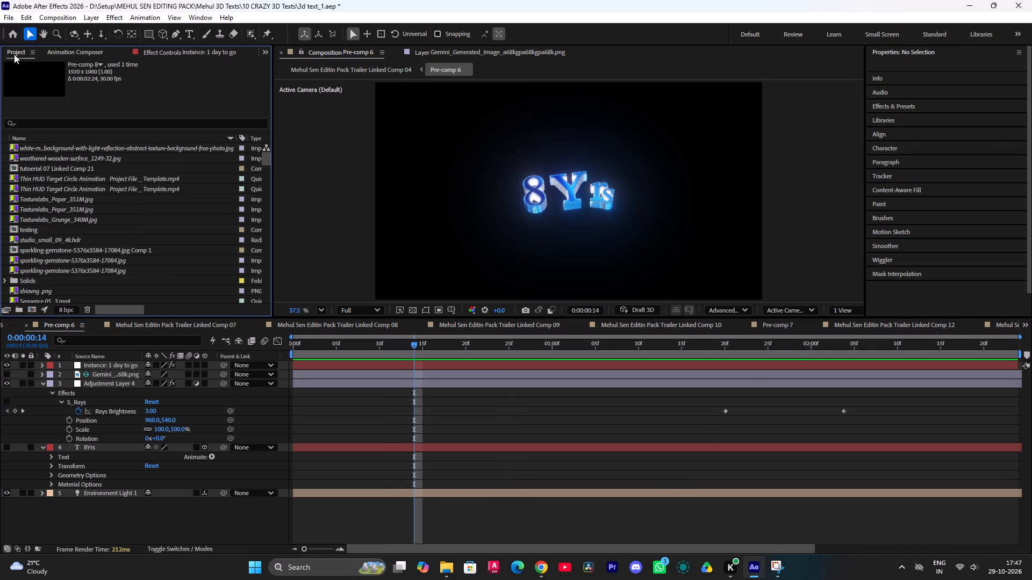
scroll(77, 270, down, 20)
scroll(77, 270, down, 11)
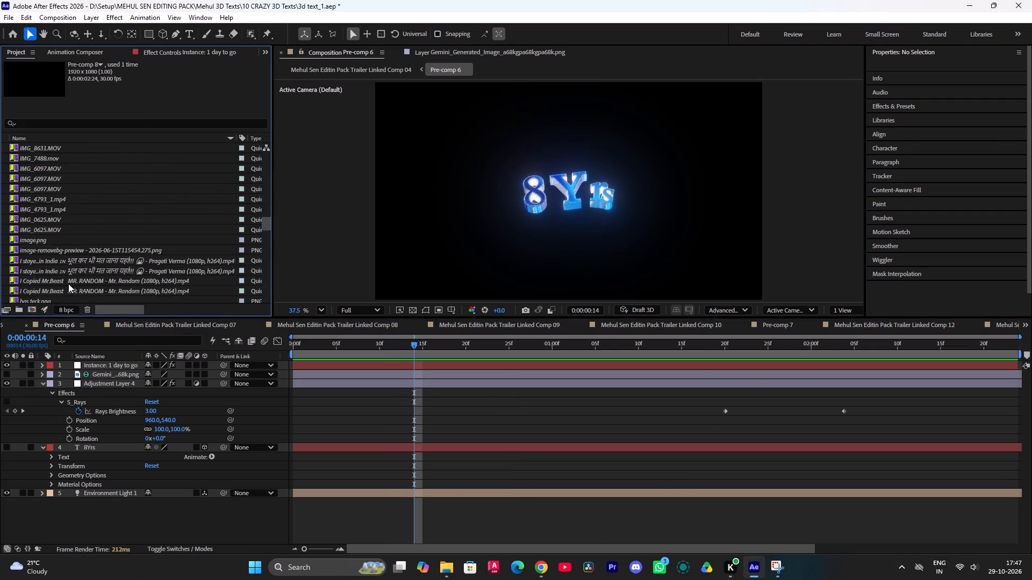
scroll(68, 284, down, 20)
scroll(68, 284, down, 15)
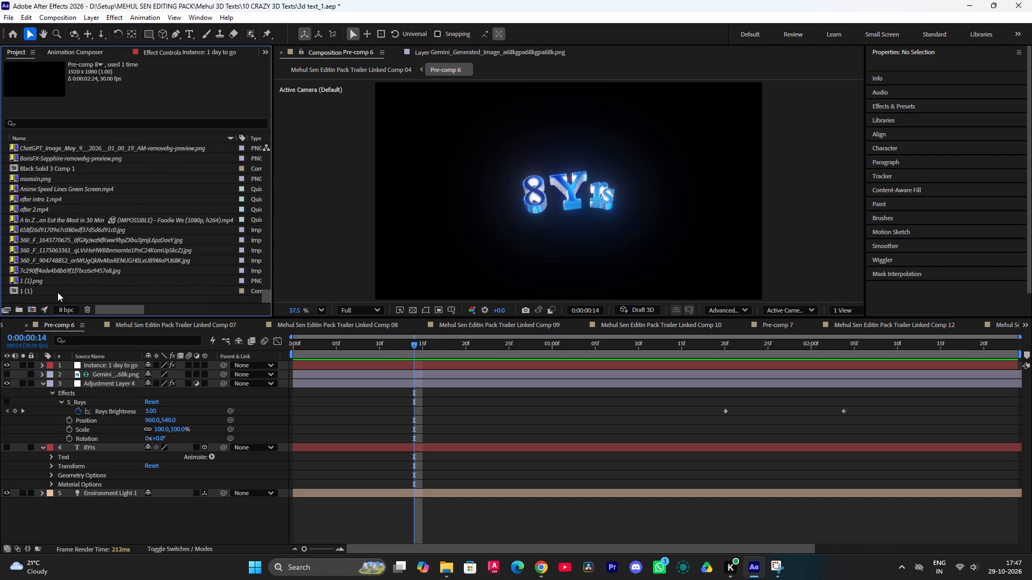
click(37, 303)
double_click(35, 299)
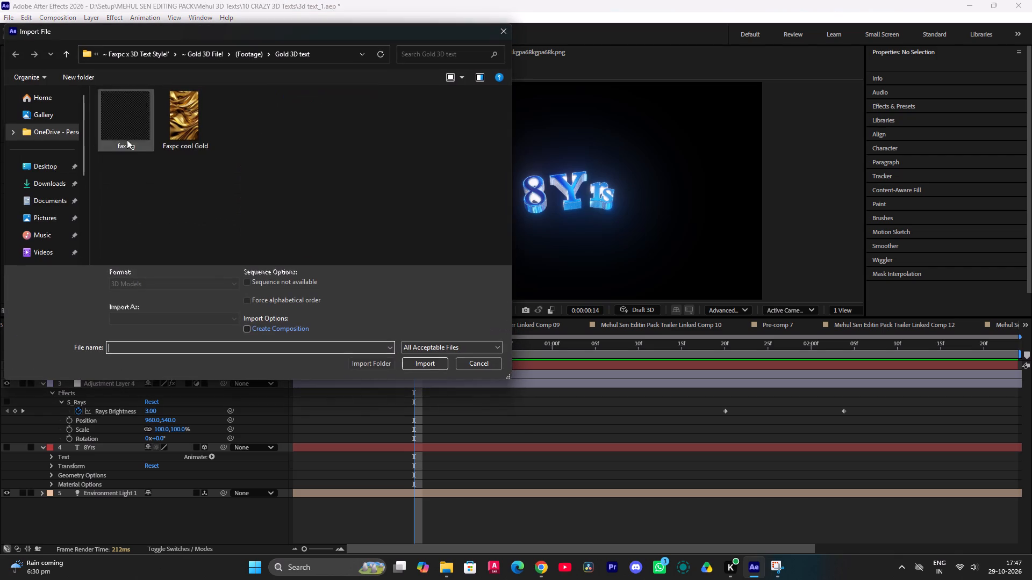
click(59, 174)
click(56, 181)
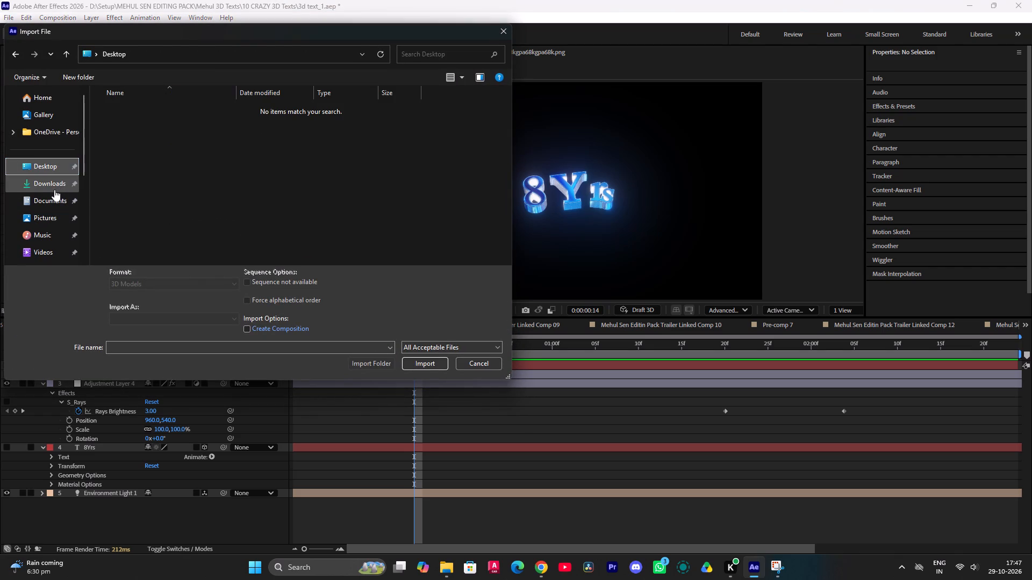
click(53, 191)
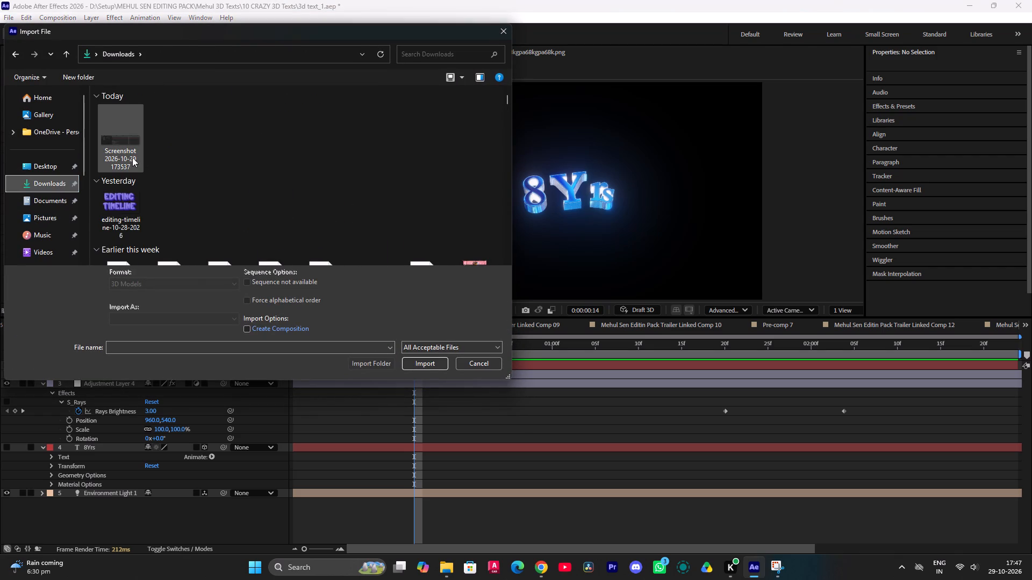
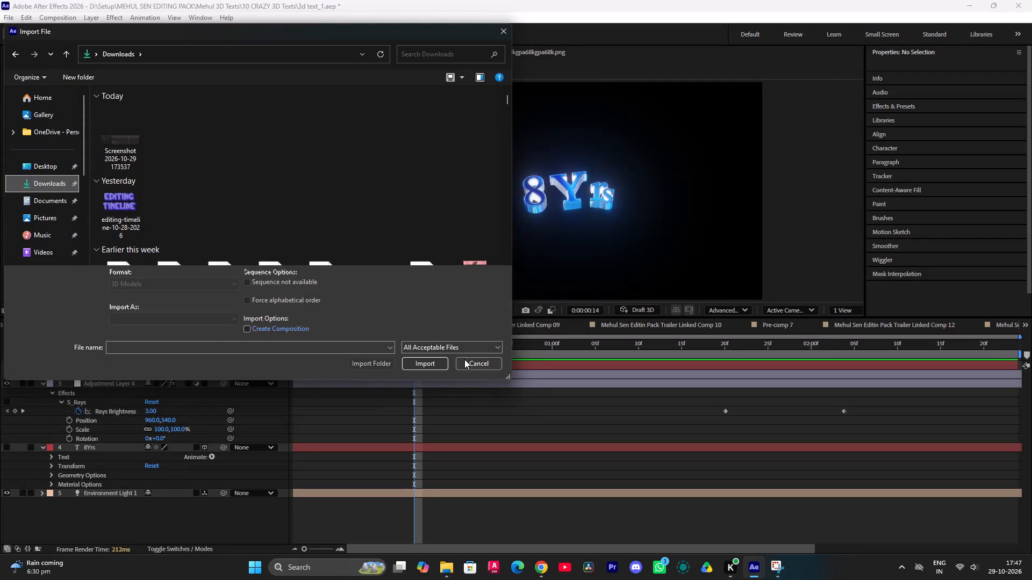
Abandon the Downloads import and import the C0956.MP4 video from the deep project folder on New Volume (D:) instead.
click(468, 363)
scroll(34, 226, down, 3)
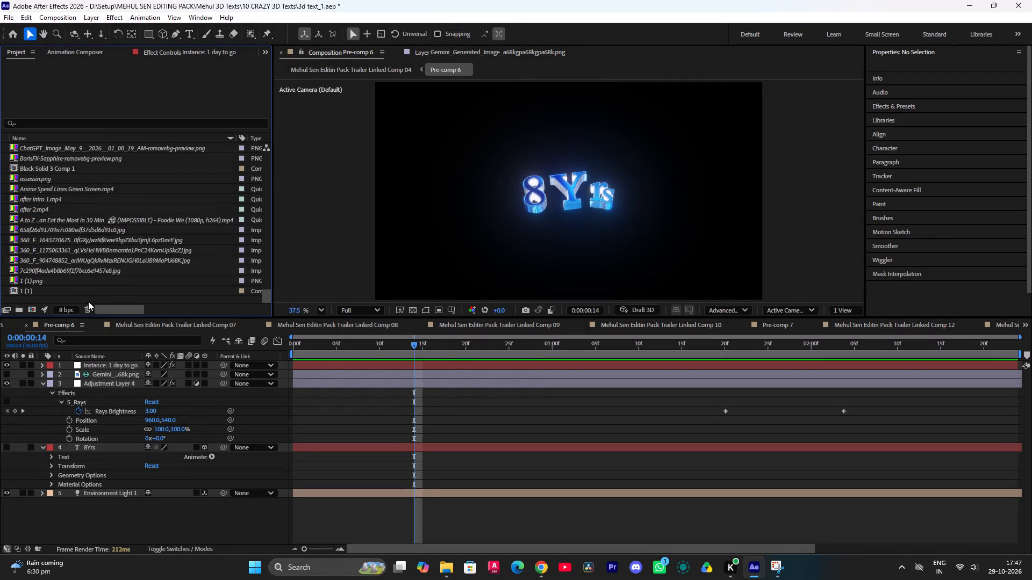
double_click(87, 298)
scroll(104, 162, down, 3)
scroll(59, 244, down, 3)
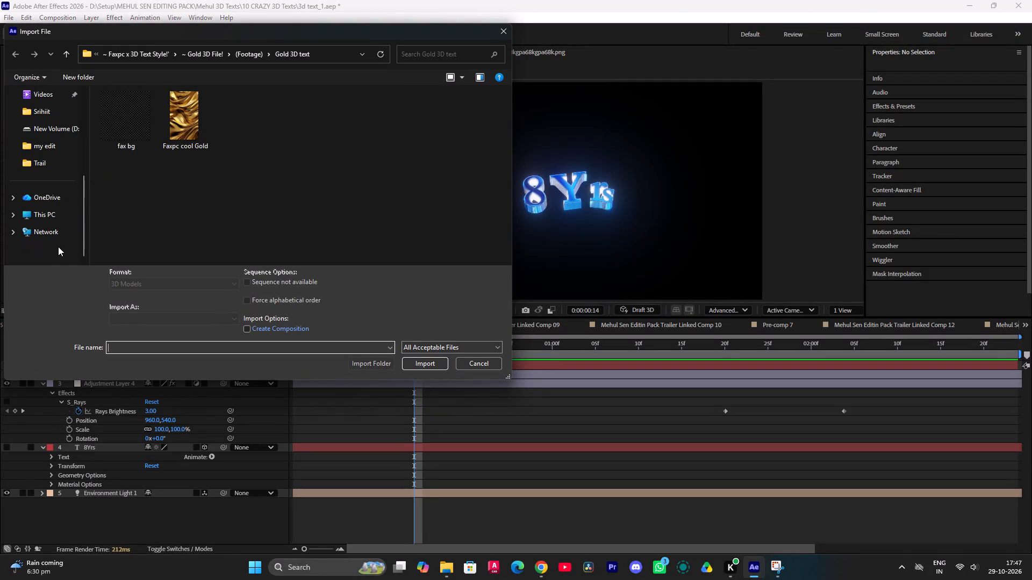
click(43, 218)
double_click(345, 127)
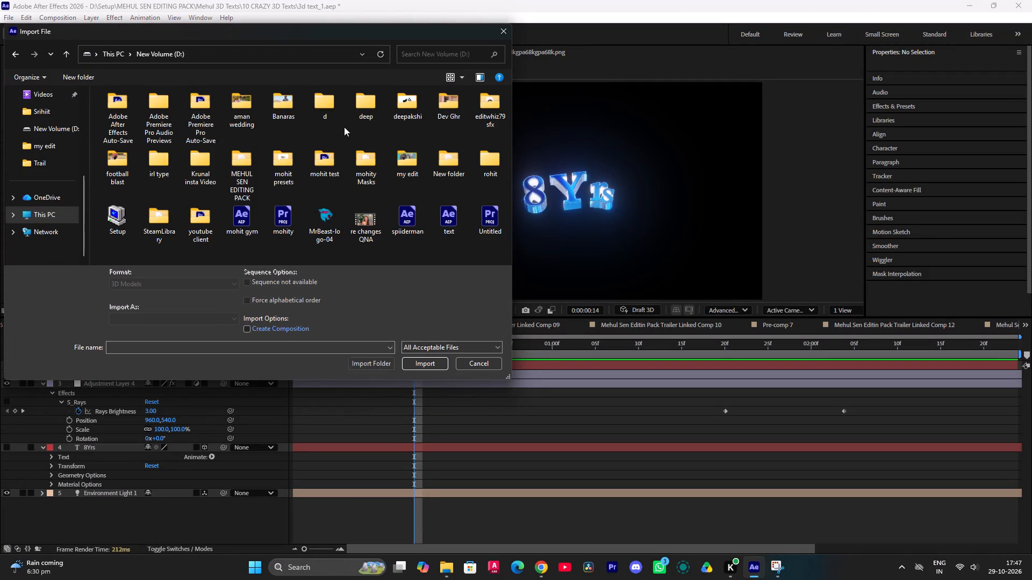
scroll(343, 161, down, 1)
click(162, 161)
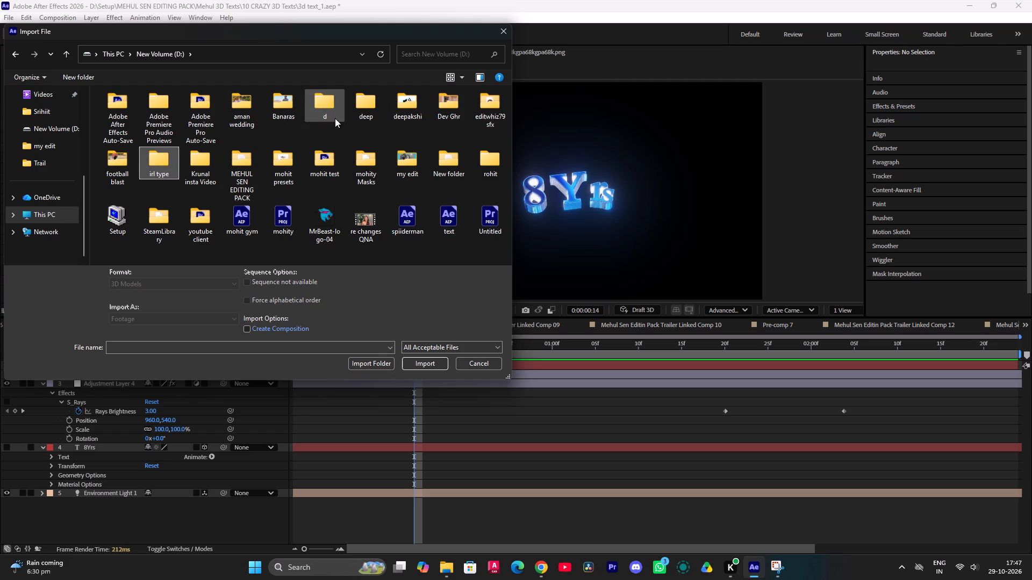
click(361, 107)
click(361, 107)
double_click(183, 106)
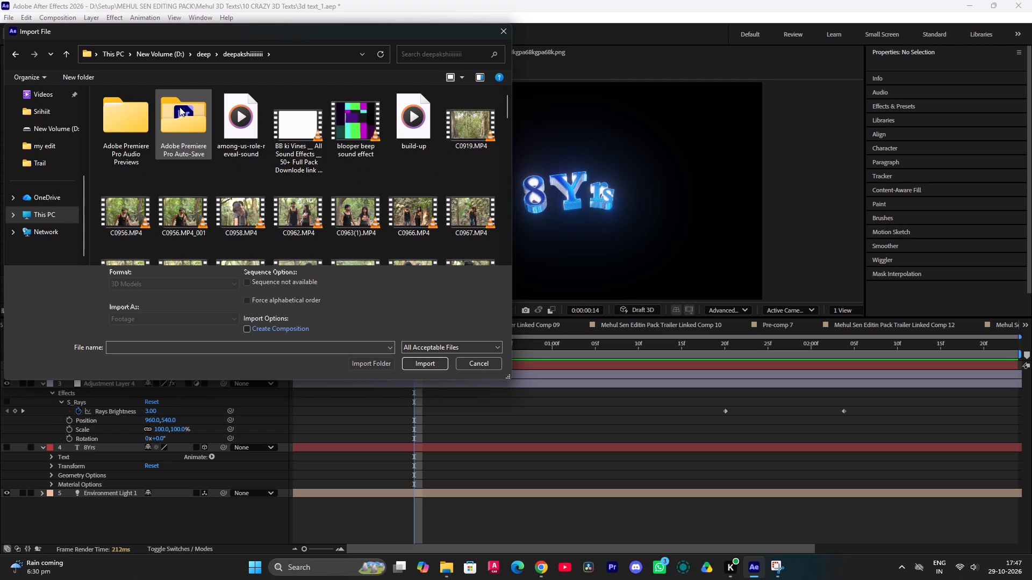
triple_click(141, 205)
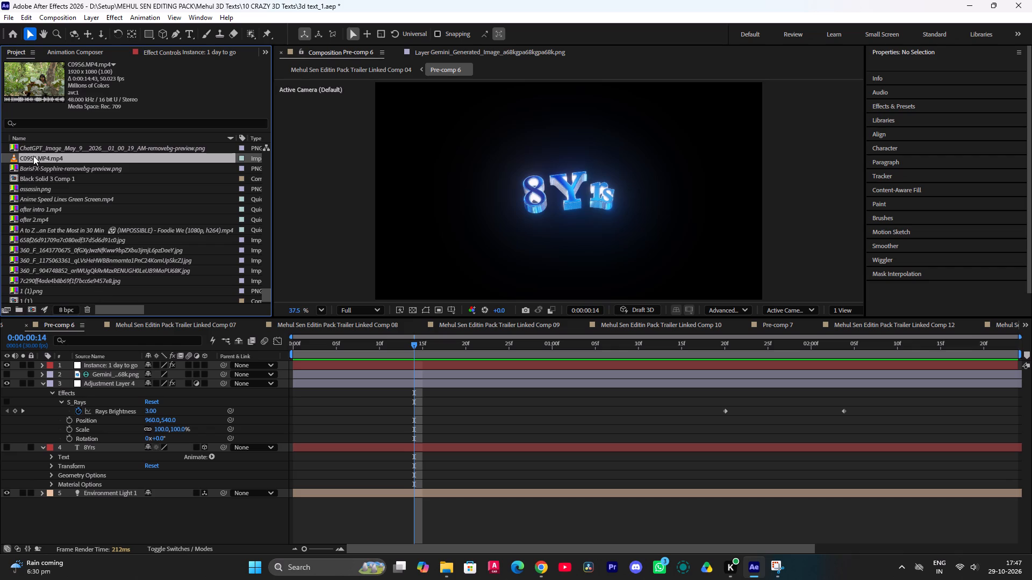
Create a new 1920 x 1080 composition at 30 fps with a duration of 0:00:12:24.
drag(33, 156, 30, 345)
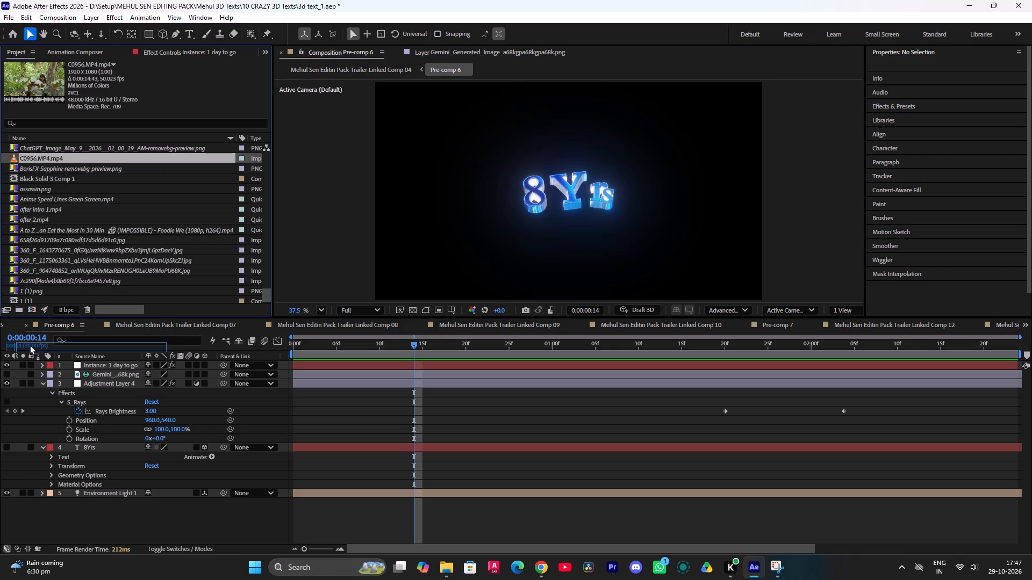
drag(30, 345, 60, 275)
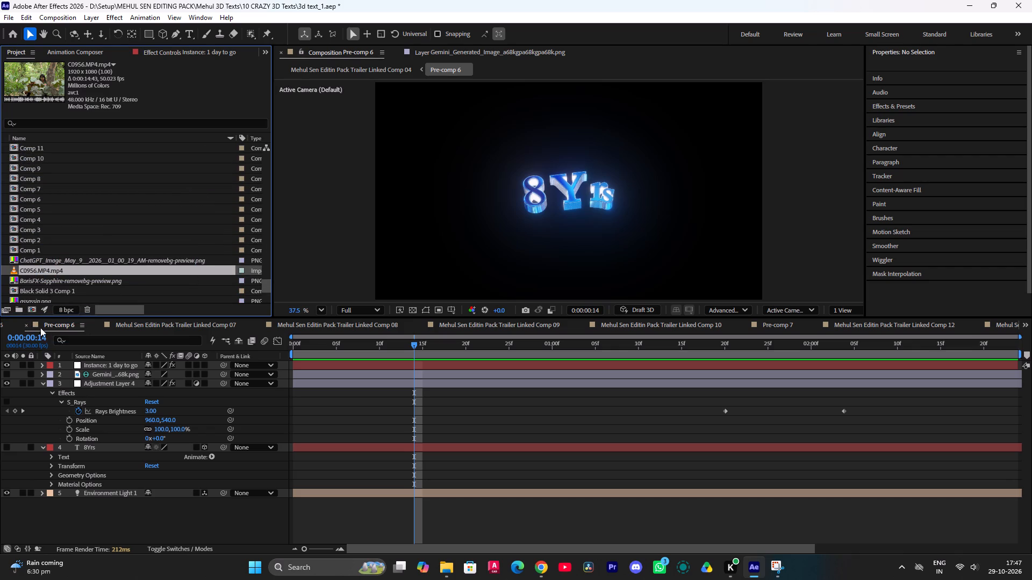
click(36, 311)
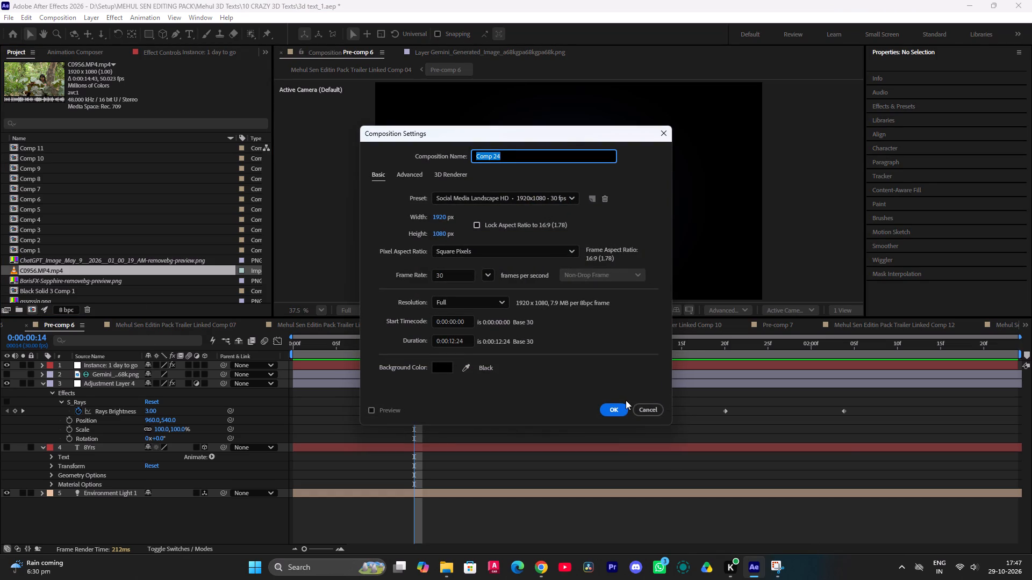
click(625, 410)
Place the C0956.MP4 footage in the new composition and layer Comp 5 above it.
scroll(78, 201, down, 3)
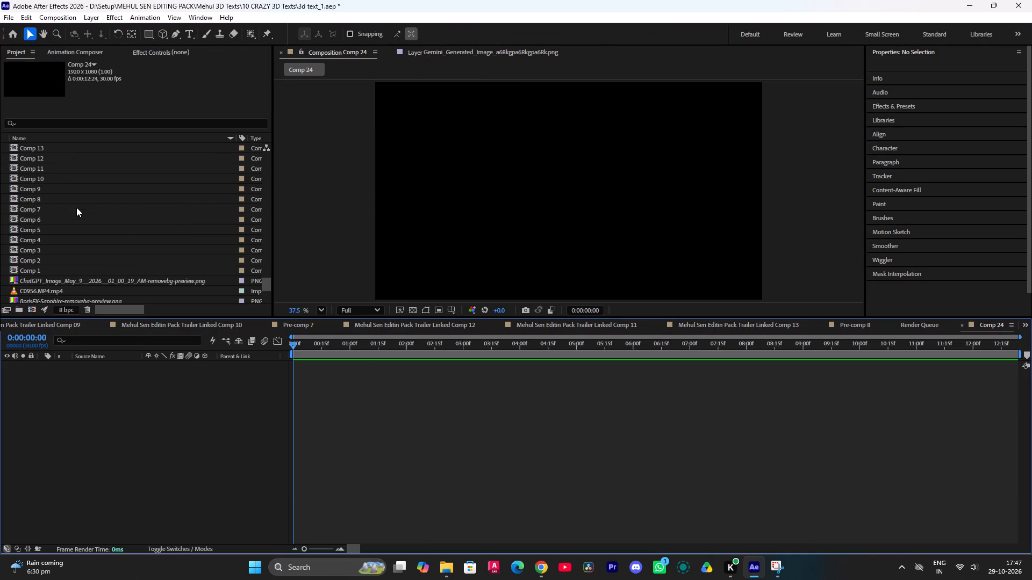
scroll(76, 207, down, 2)
drag(47, 261, 70, 402)
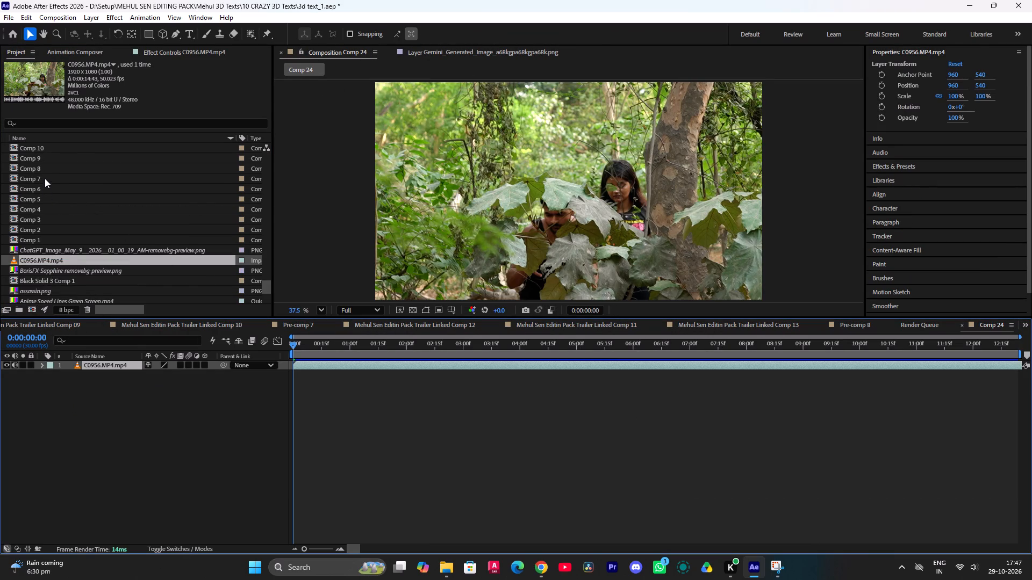
drag(44, 194, 75, 360)
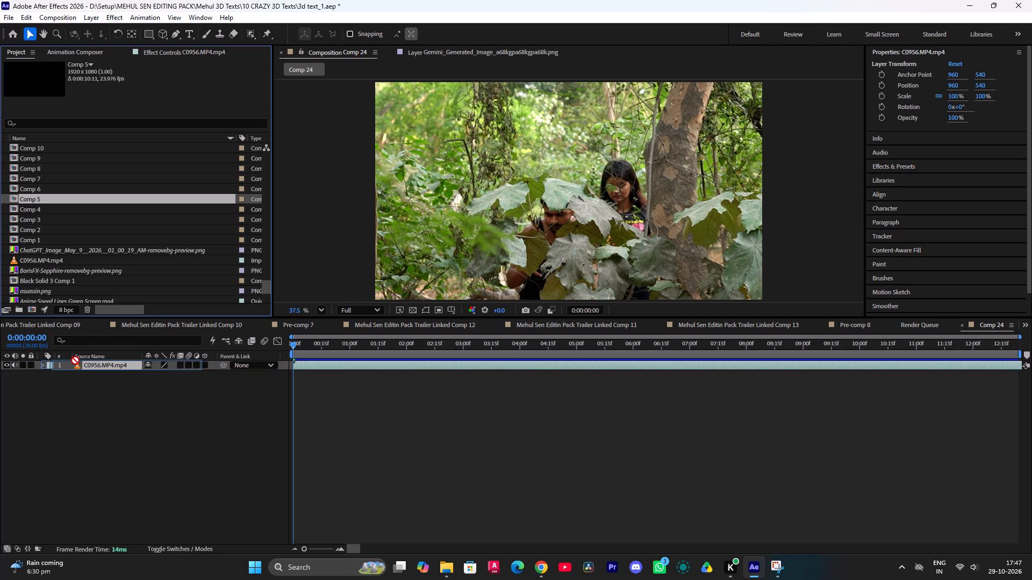
drag(75, 360, 75, 363)
Scrub and play the opening seconds of Comp 24 to examine the 3D text animation over the footage.
drag(297, 349, 376, 353)
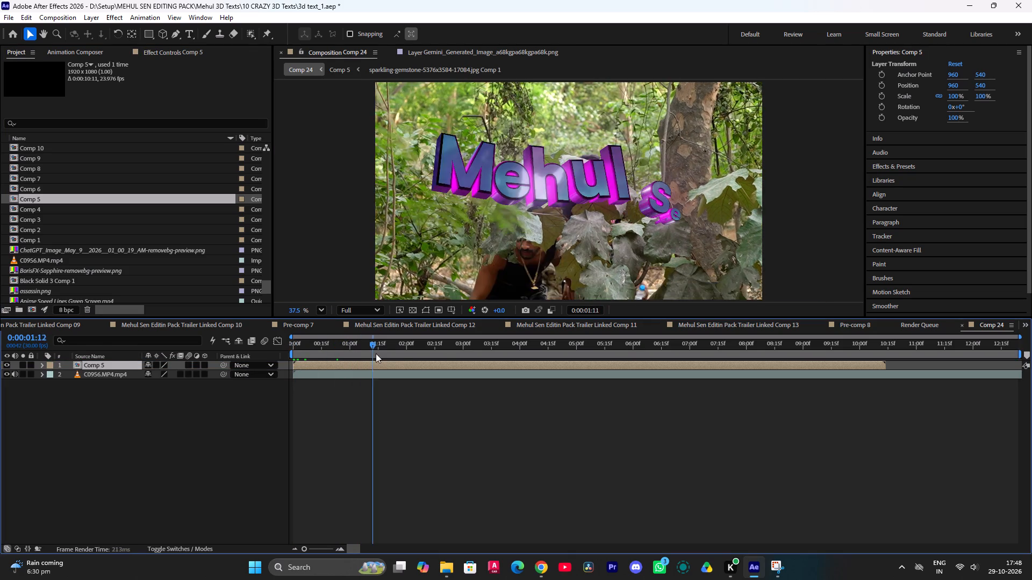
drag(376, 353, 142, 360)
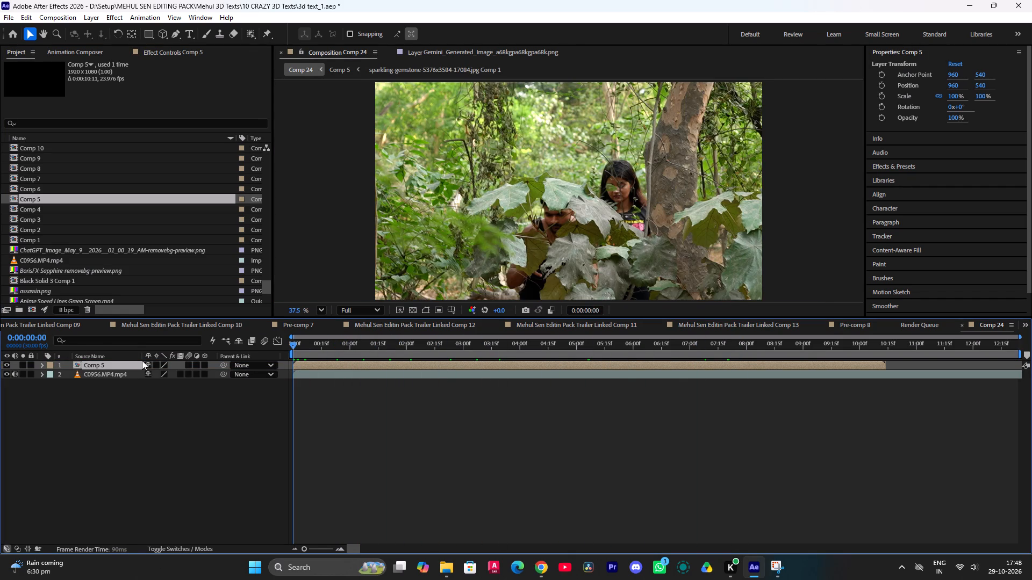
drag(142, 360, 131, 363)
key(space)
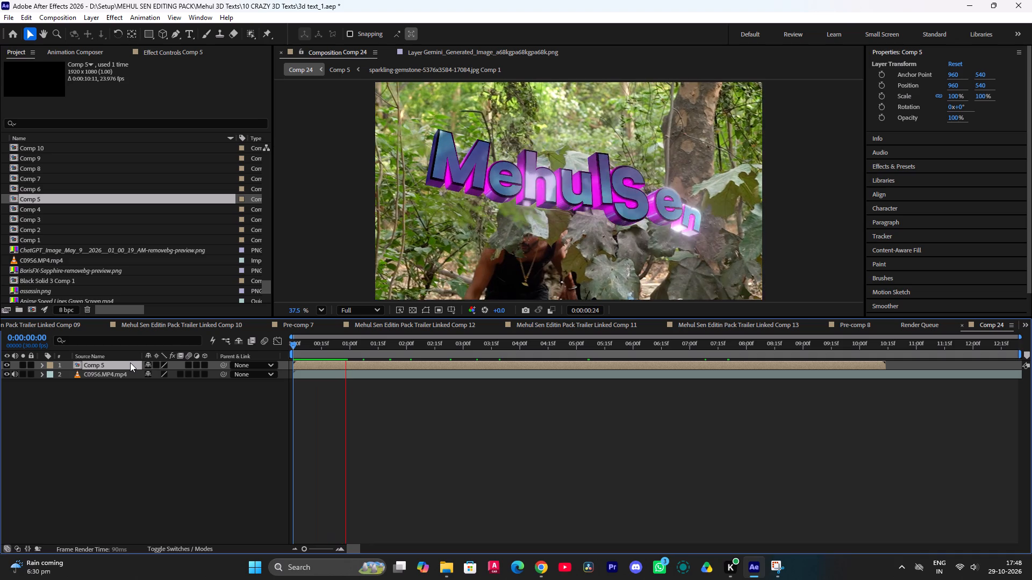
key(space)
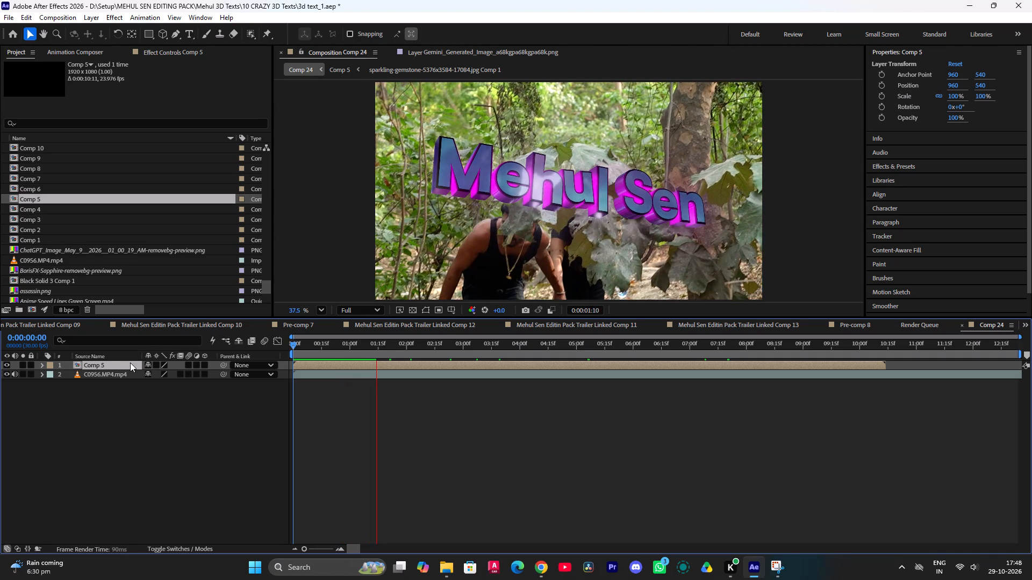
drag(407, 351, 250, 357)
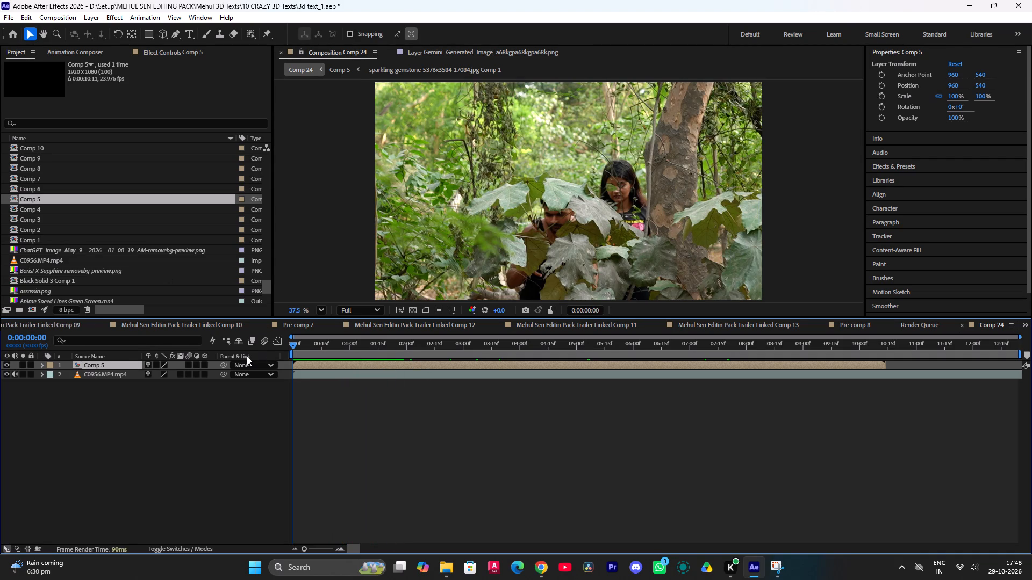
key(space)
key(space)
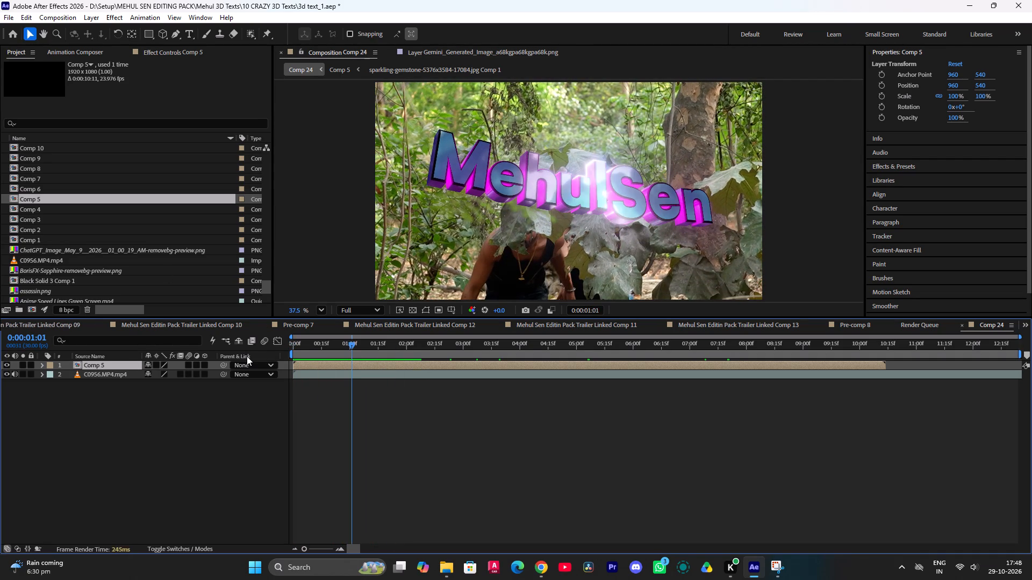
key(space)
key(space)
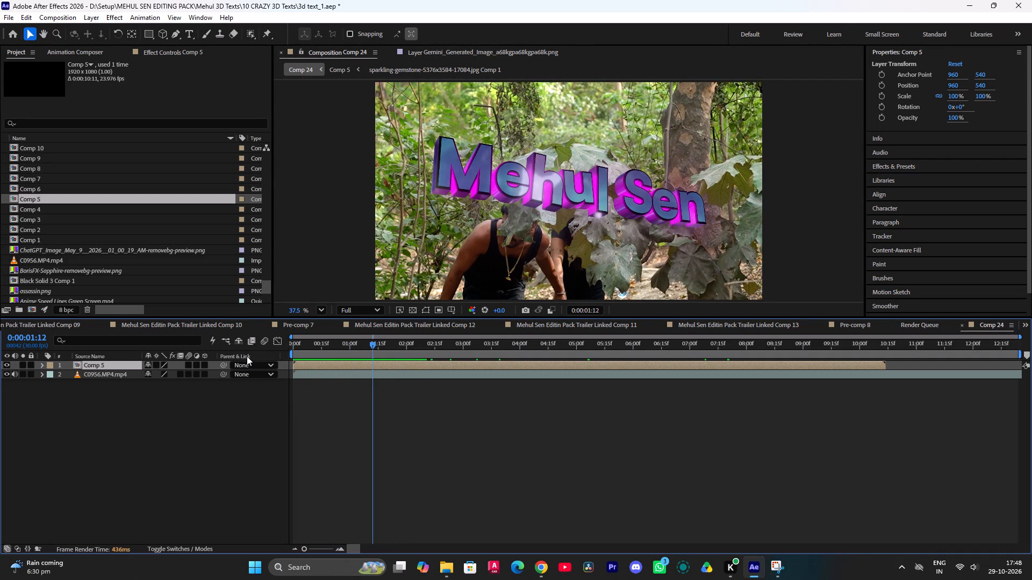
Apply the Overshoot XY Scale From Anchor Point motion preset to the Comp 5 layer as an out animation.
click(423, 366)
click(192, 17)
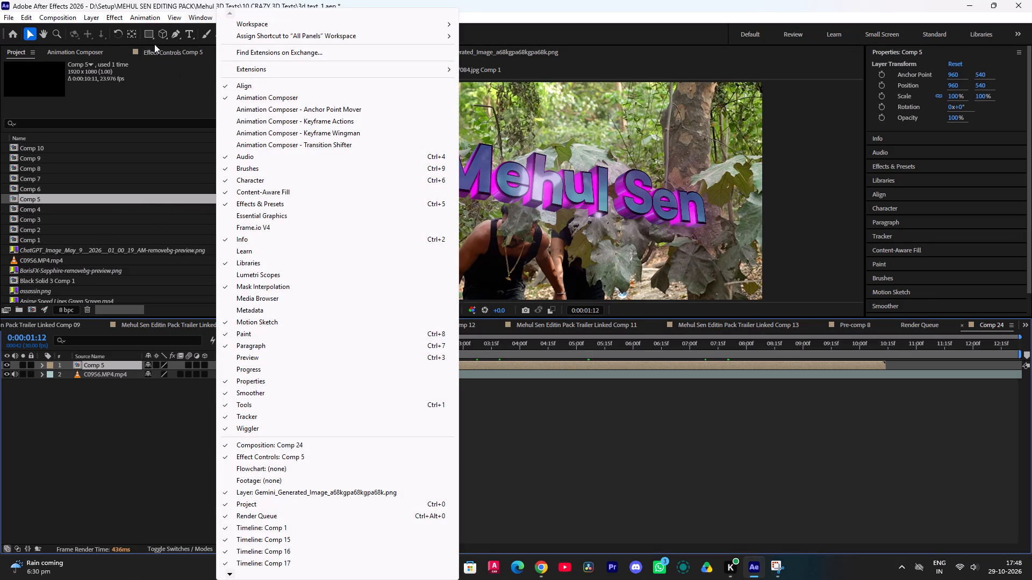
click(94, 55)
click(204, 178)
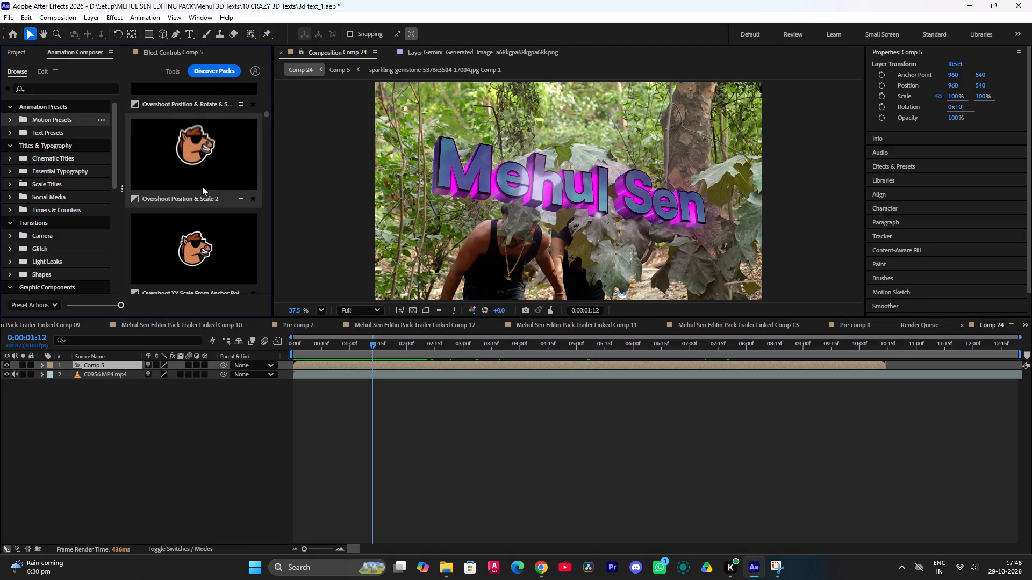
click(209, 264)
scroll(203, 234, down, 2)
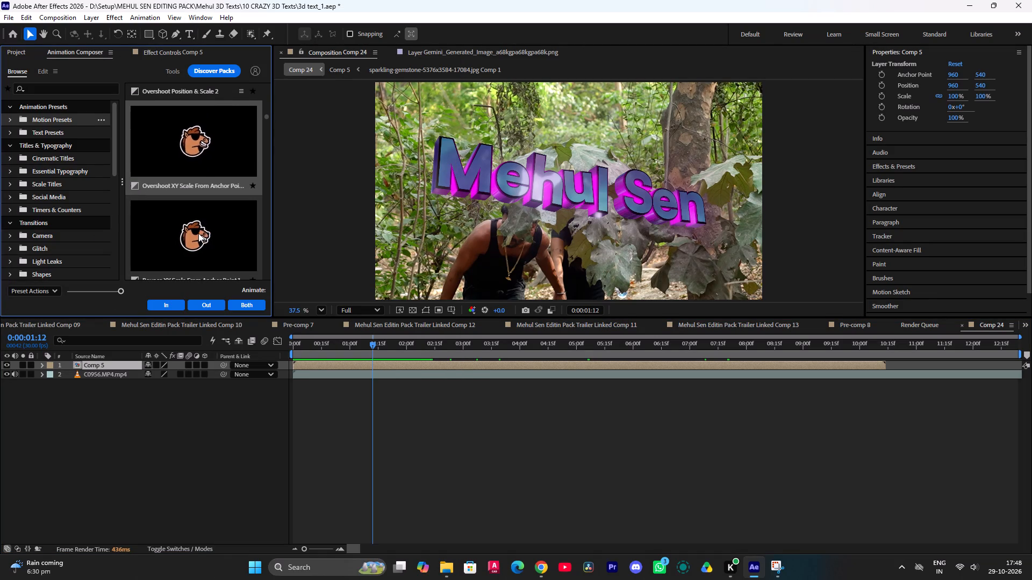
click(178, 145)
click(197, 134)
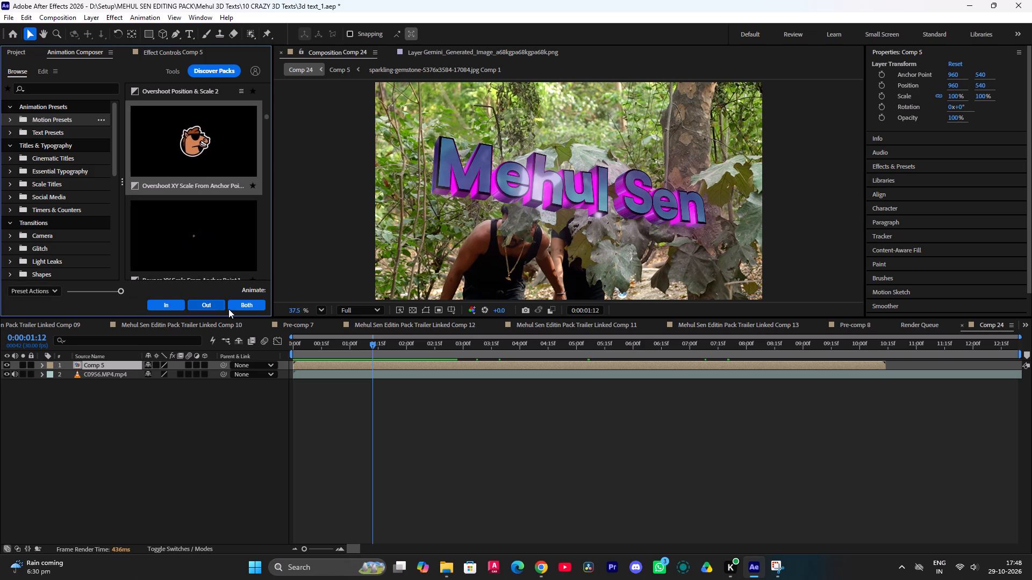
click(204, 305)
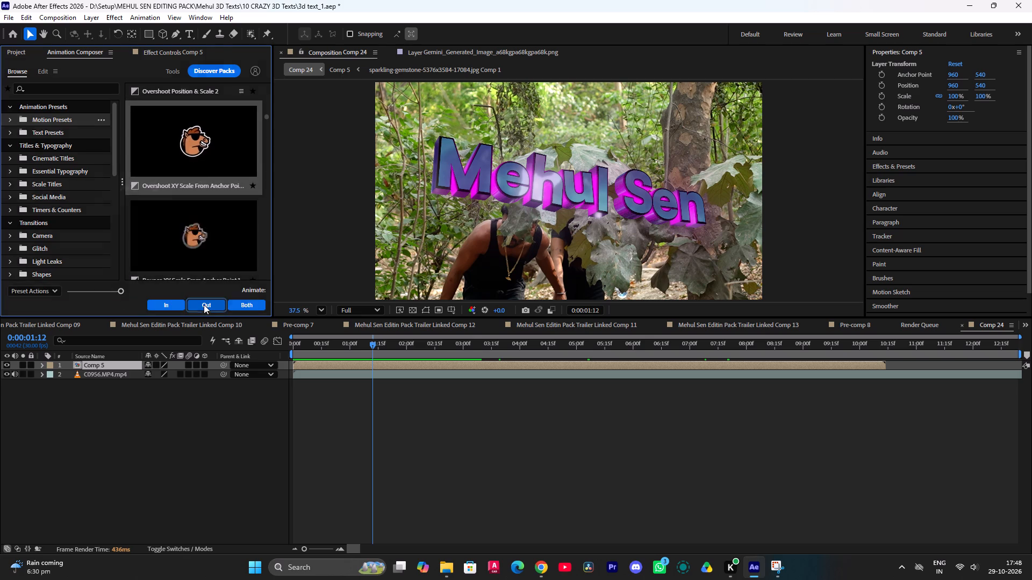
Check the start of Comp 5's animation and delete the AC OUT [NWX] Controls effect from the layer.
drag(375, 347, 397, 349)
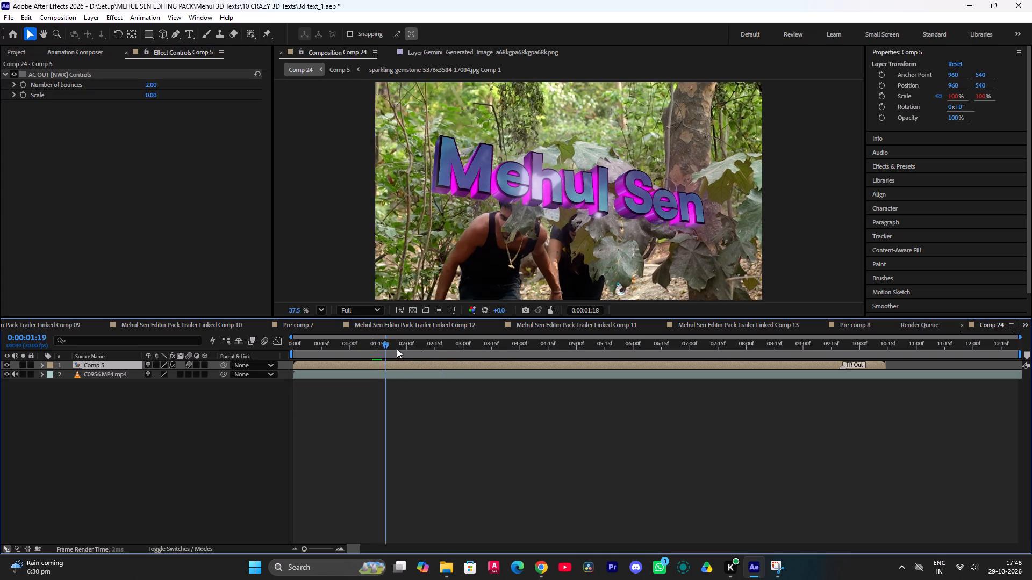
drag(397, 349, 265, 372)
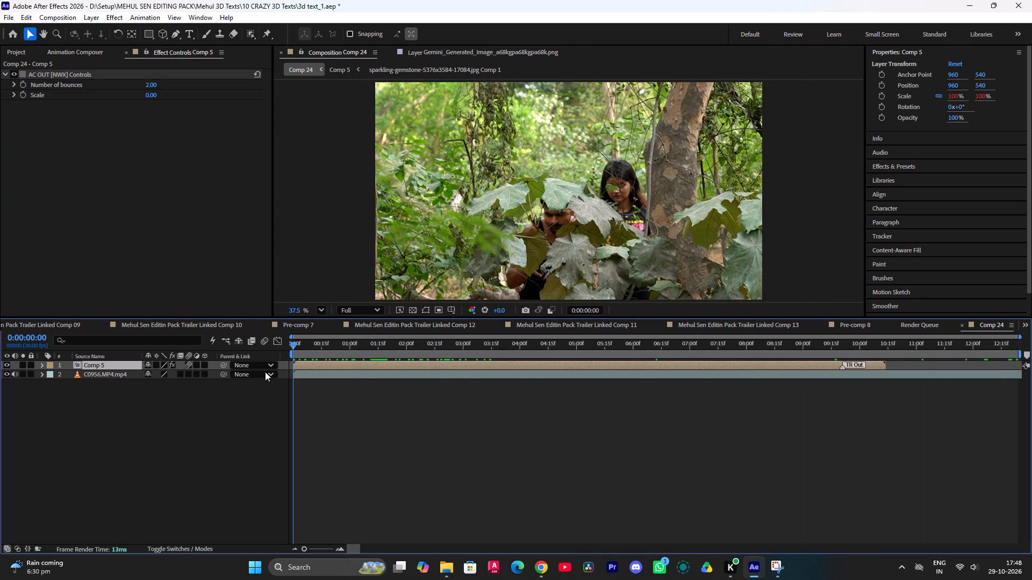
drag(265, 372, 291, 371)
drag(291, 371, 370, 370)
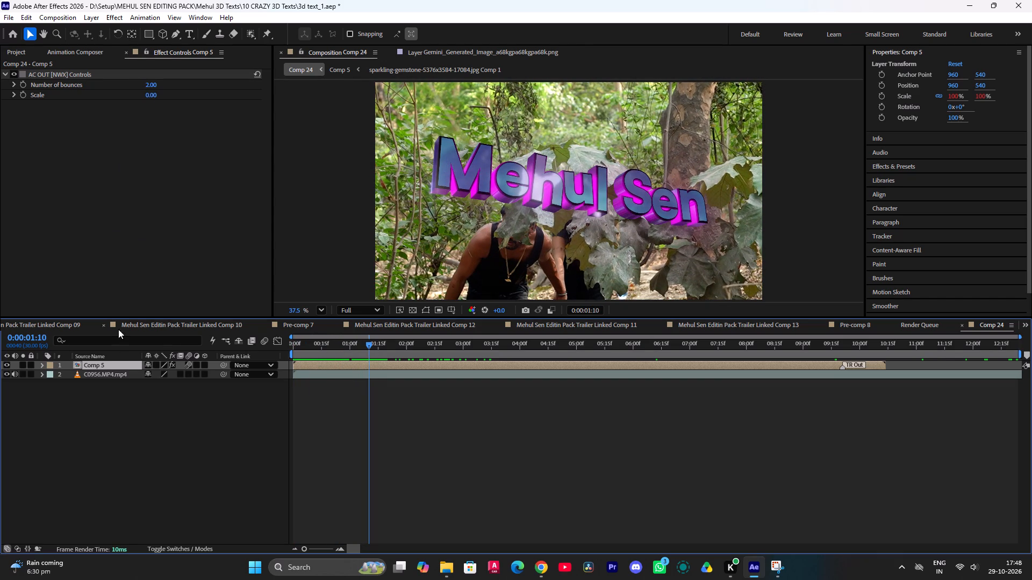
click(12, 74)
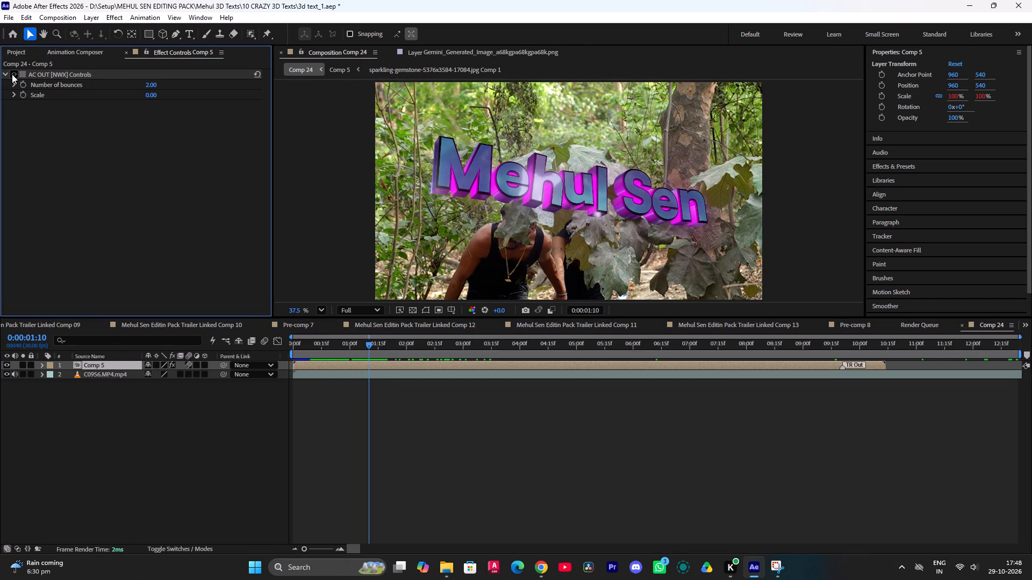
click(12, 74)
click(56, 74)
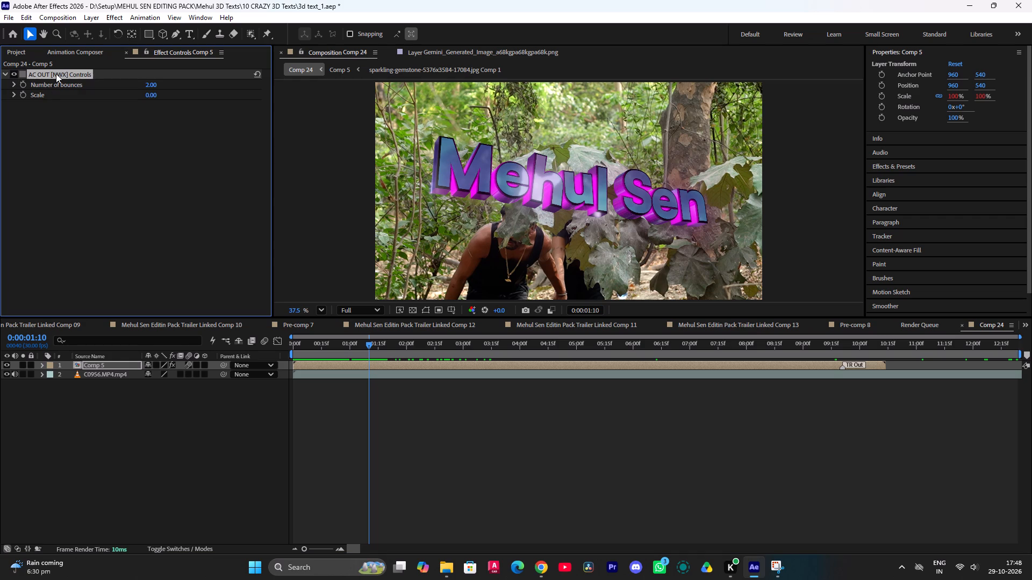
key(Delete)
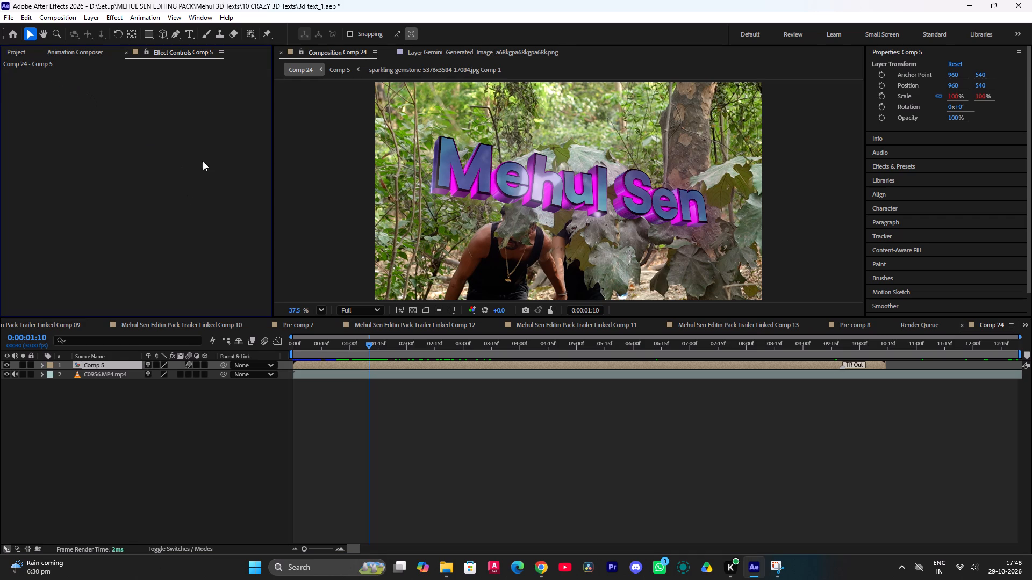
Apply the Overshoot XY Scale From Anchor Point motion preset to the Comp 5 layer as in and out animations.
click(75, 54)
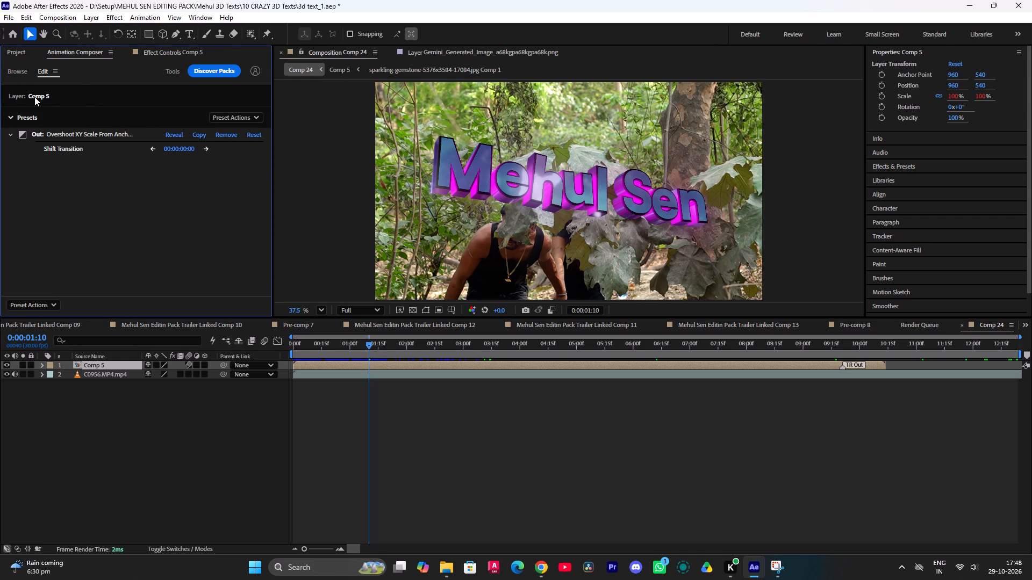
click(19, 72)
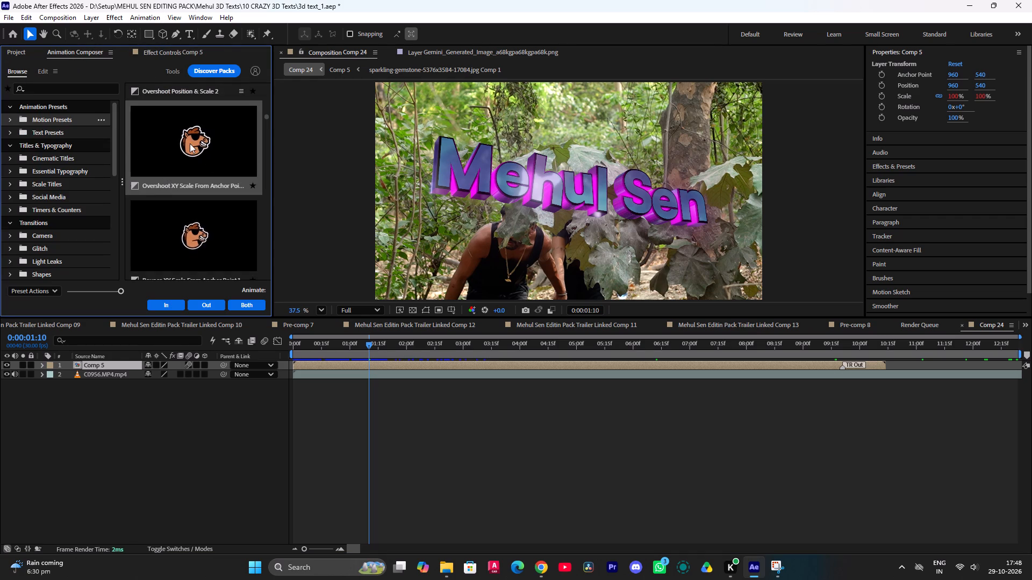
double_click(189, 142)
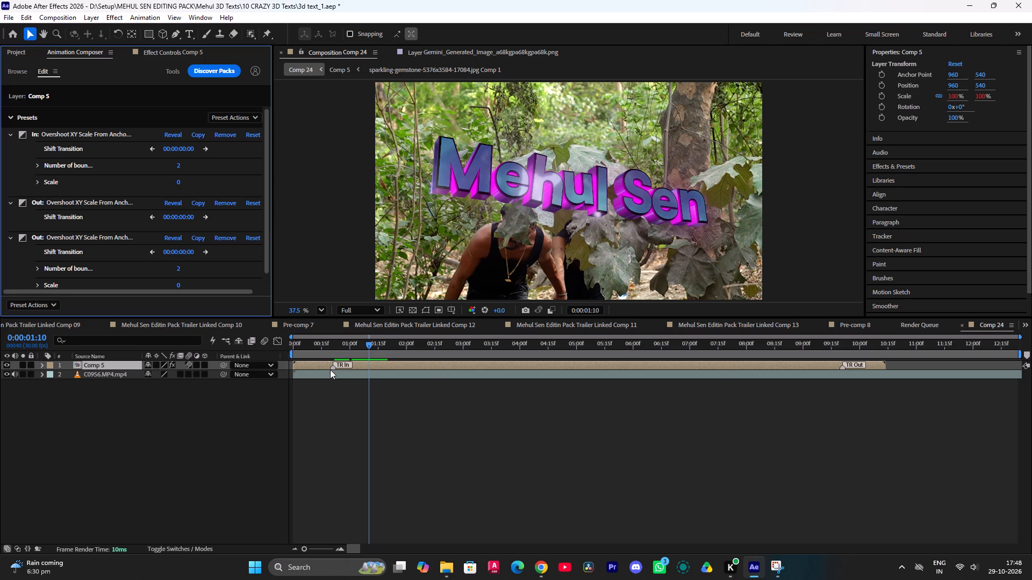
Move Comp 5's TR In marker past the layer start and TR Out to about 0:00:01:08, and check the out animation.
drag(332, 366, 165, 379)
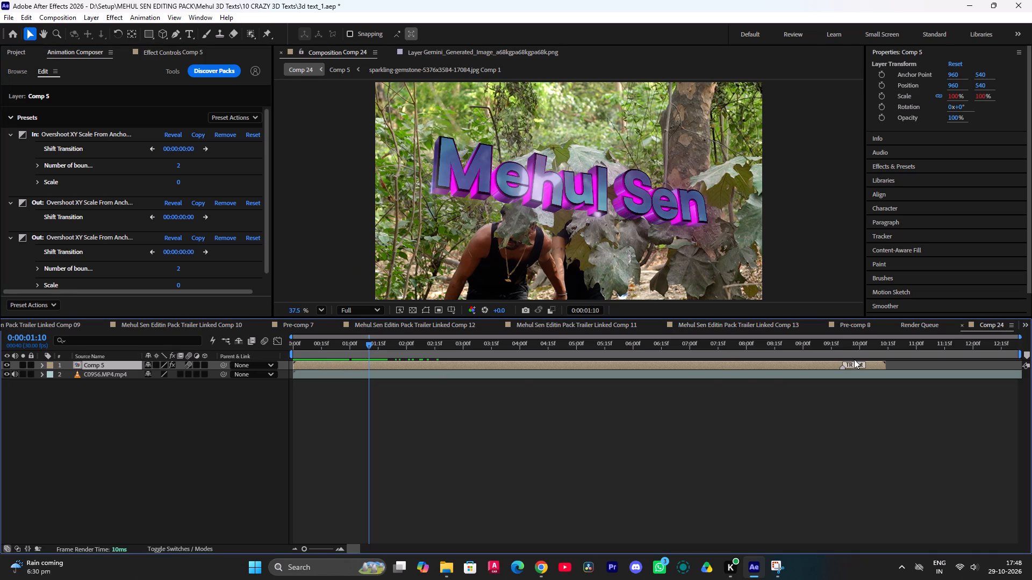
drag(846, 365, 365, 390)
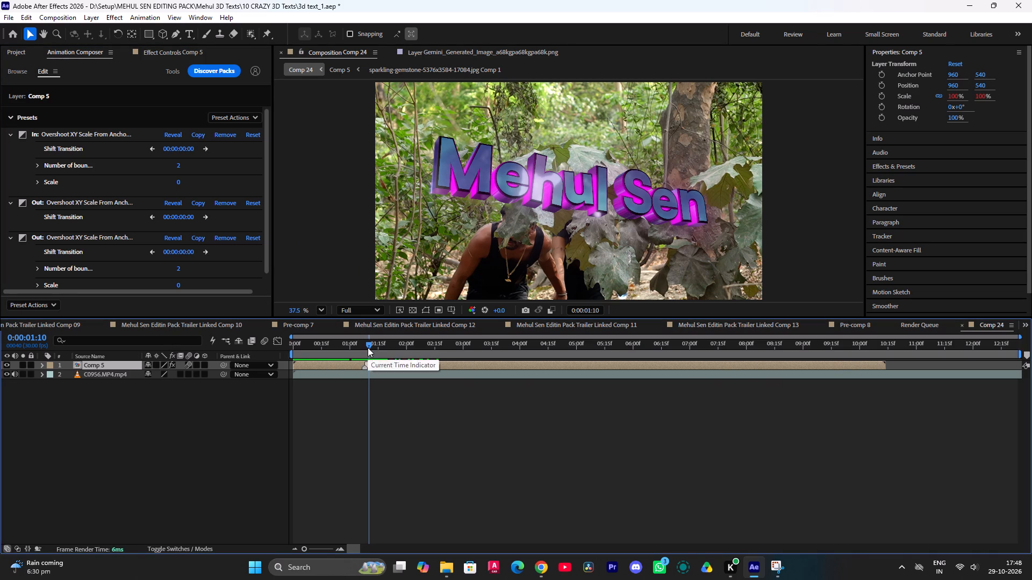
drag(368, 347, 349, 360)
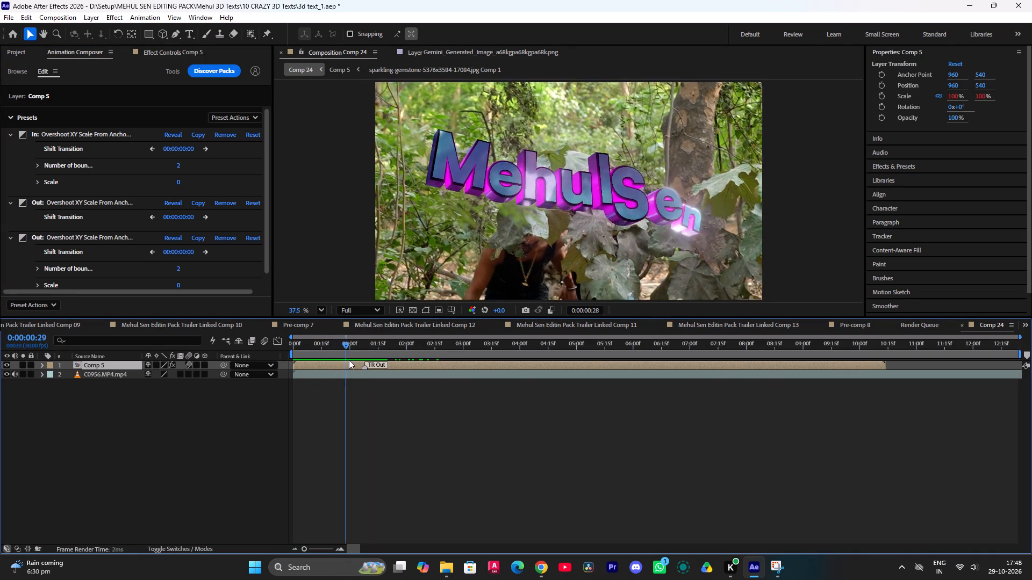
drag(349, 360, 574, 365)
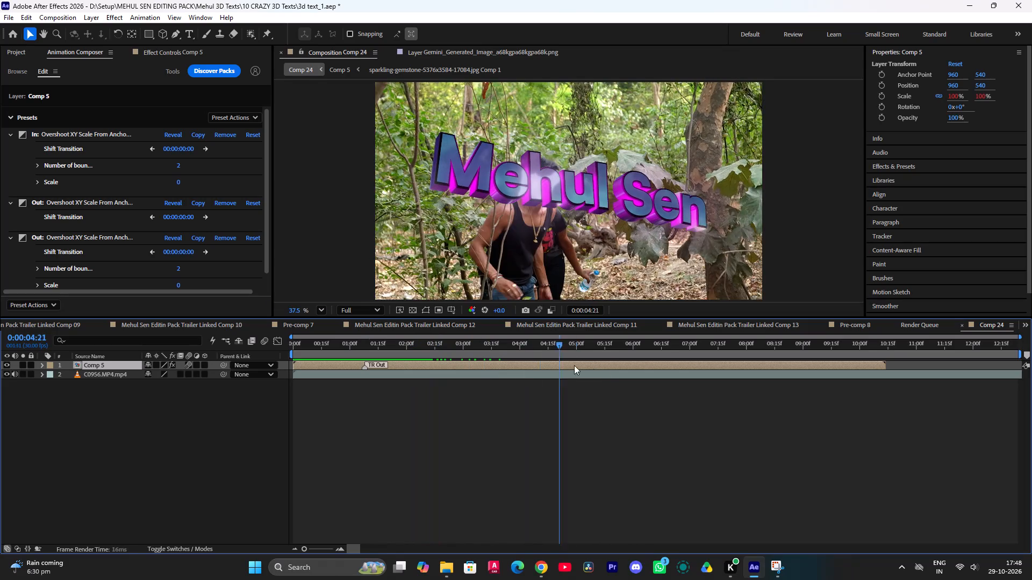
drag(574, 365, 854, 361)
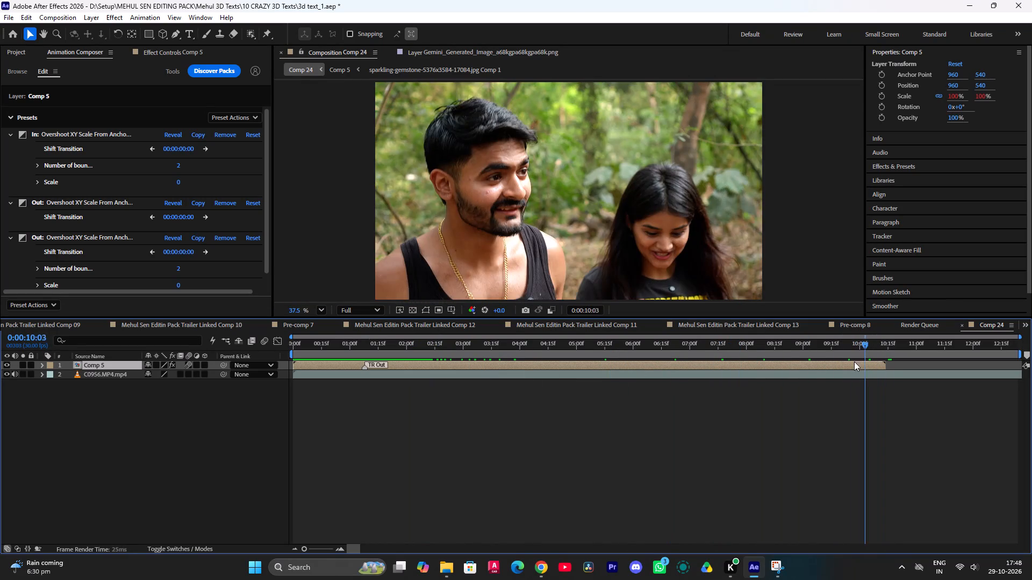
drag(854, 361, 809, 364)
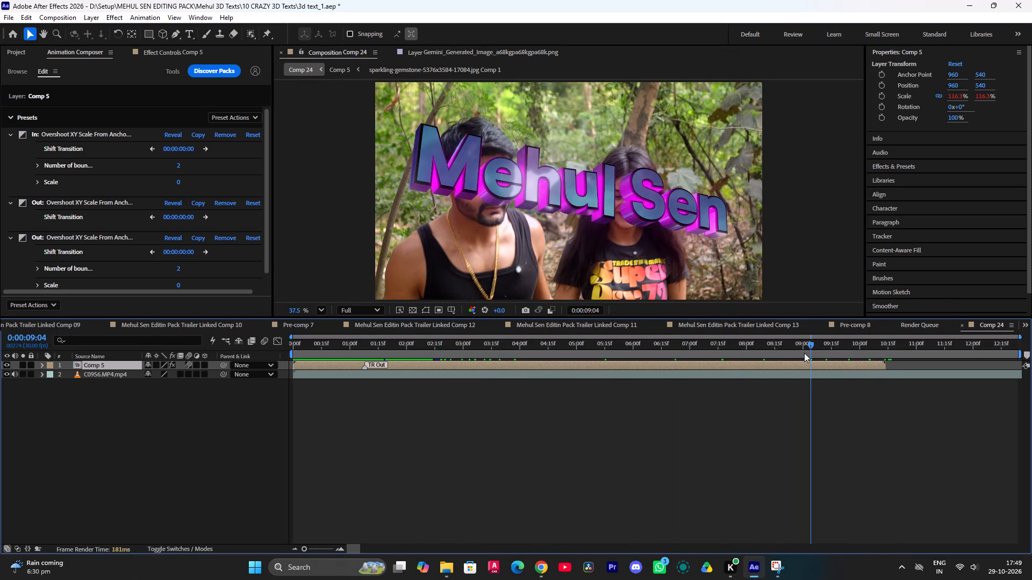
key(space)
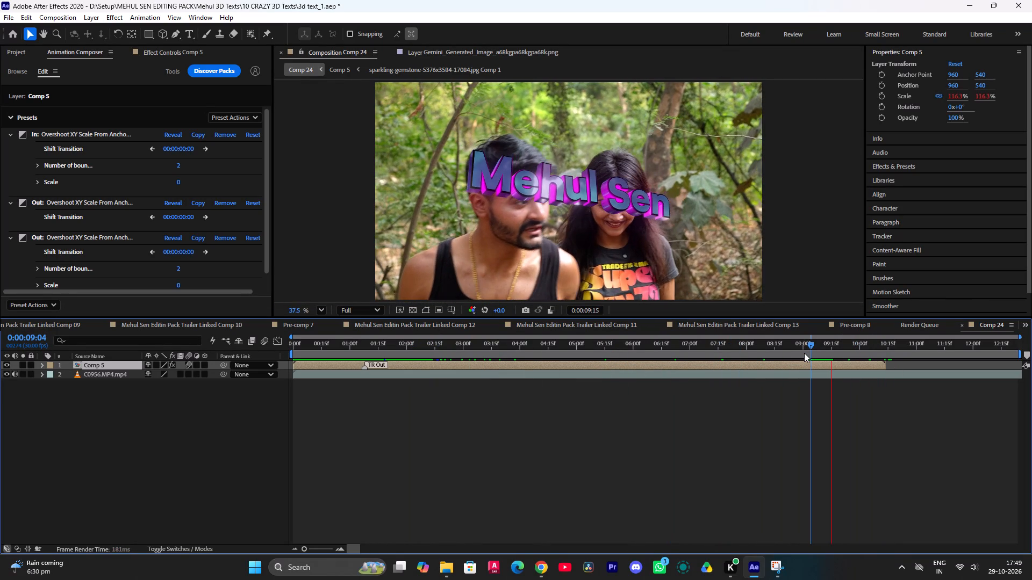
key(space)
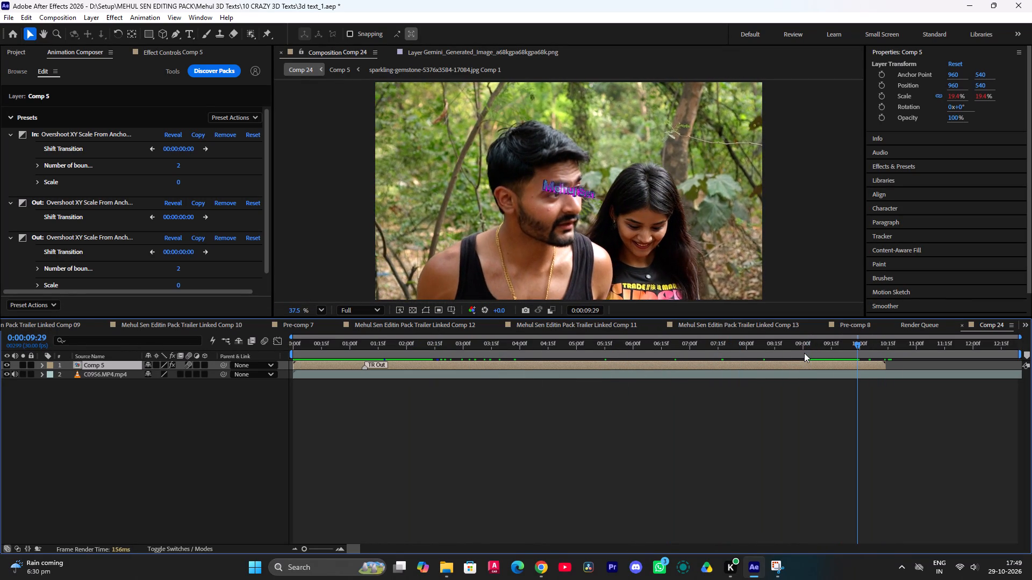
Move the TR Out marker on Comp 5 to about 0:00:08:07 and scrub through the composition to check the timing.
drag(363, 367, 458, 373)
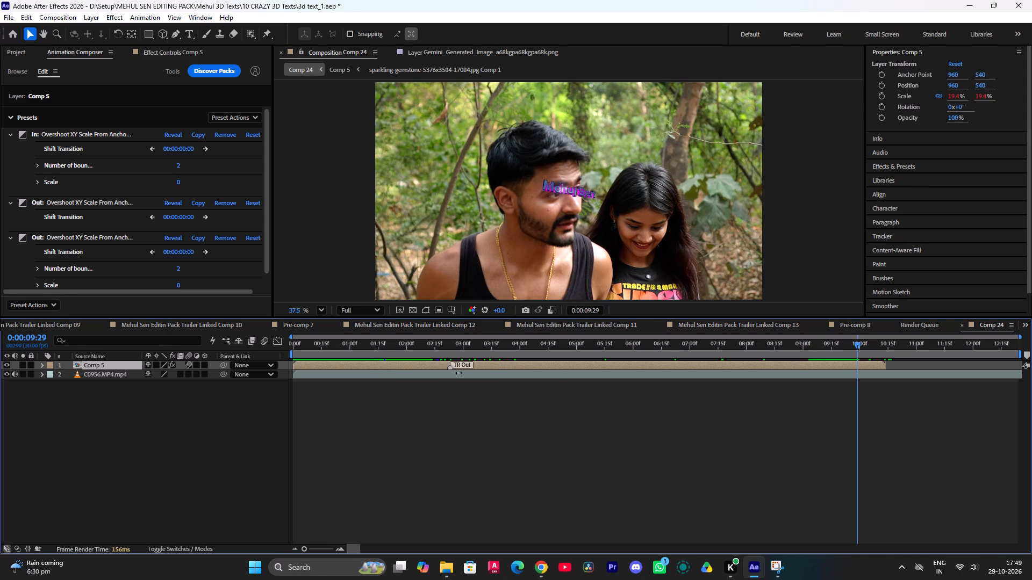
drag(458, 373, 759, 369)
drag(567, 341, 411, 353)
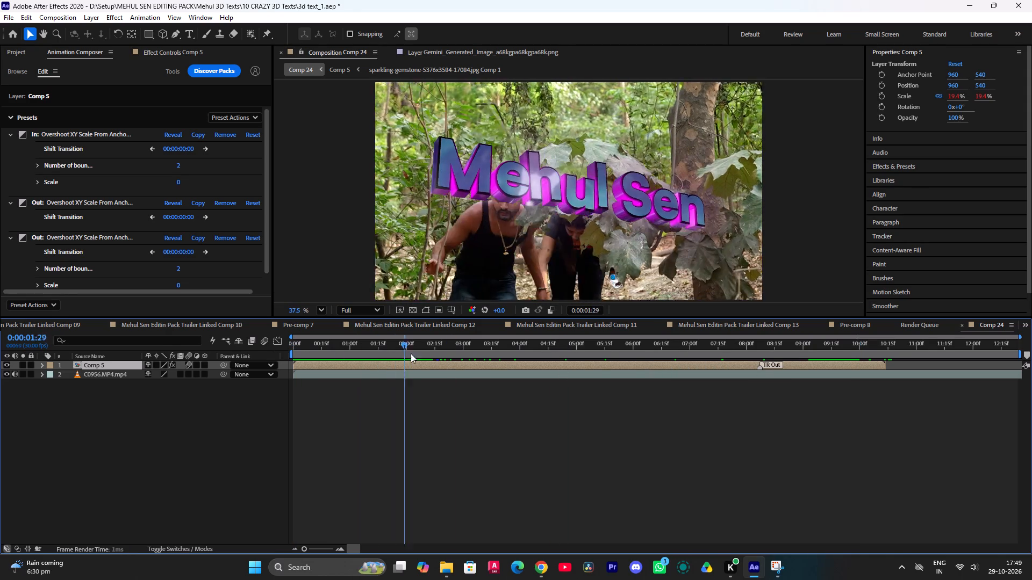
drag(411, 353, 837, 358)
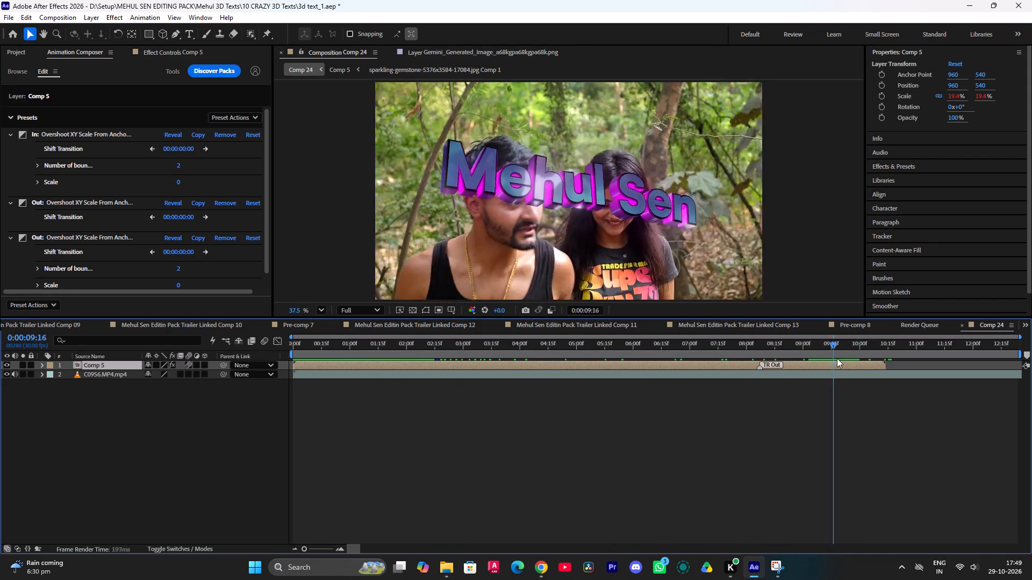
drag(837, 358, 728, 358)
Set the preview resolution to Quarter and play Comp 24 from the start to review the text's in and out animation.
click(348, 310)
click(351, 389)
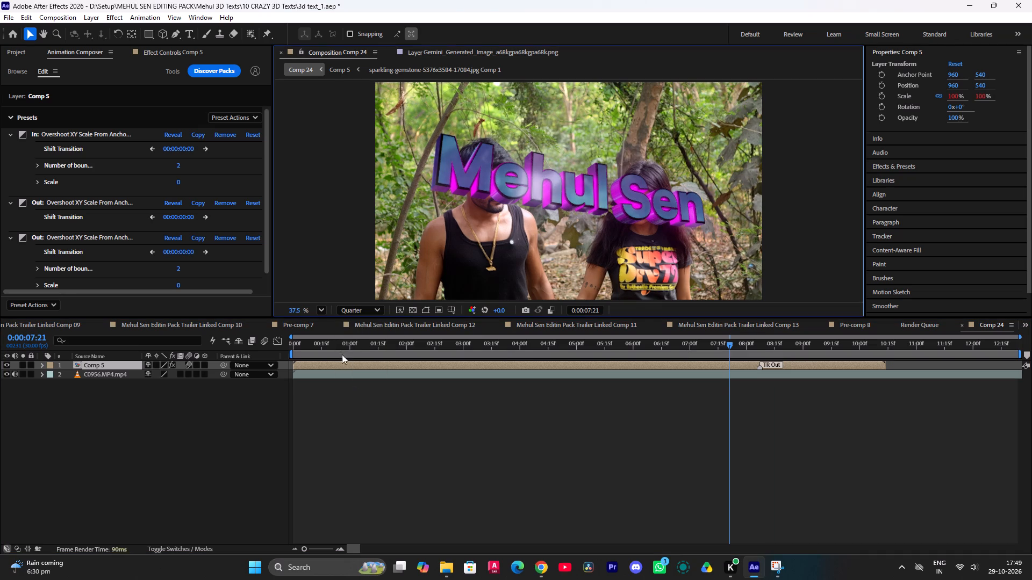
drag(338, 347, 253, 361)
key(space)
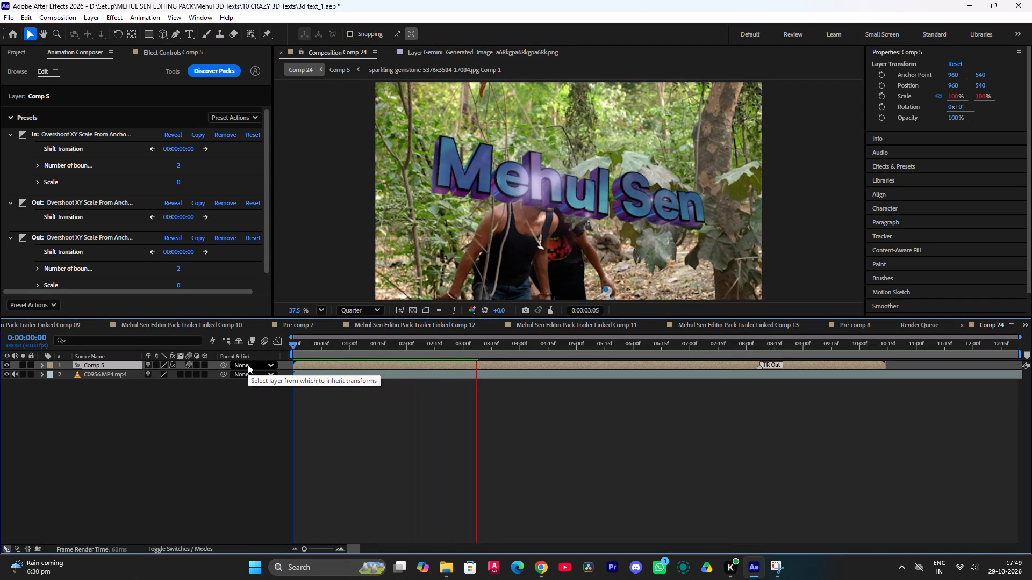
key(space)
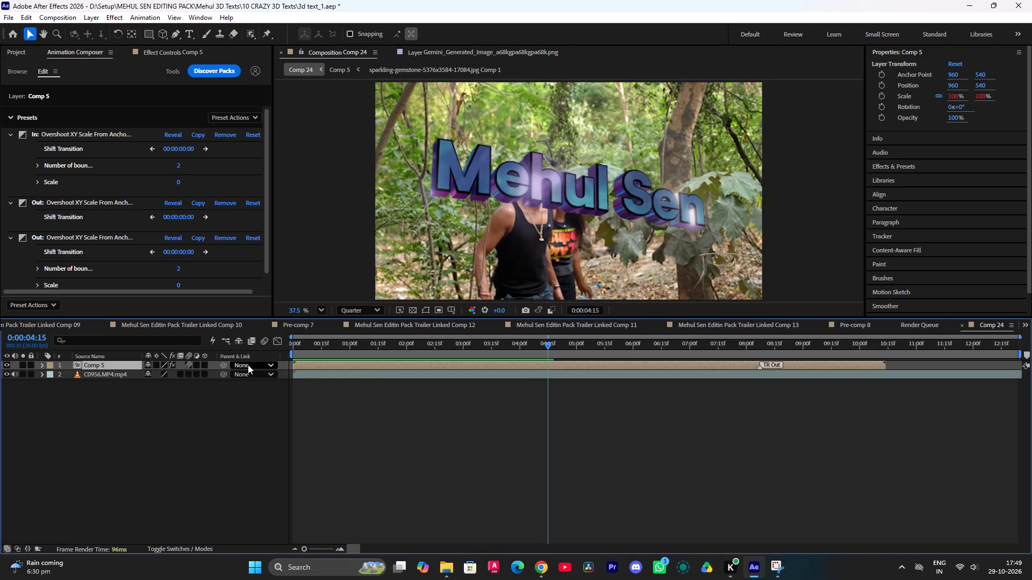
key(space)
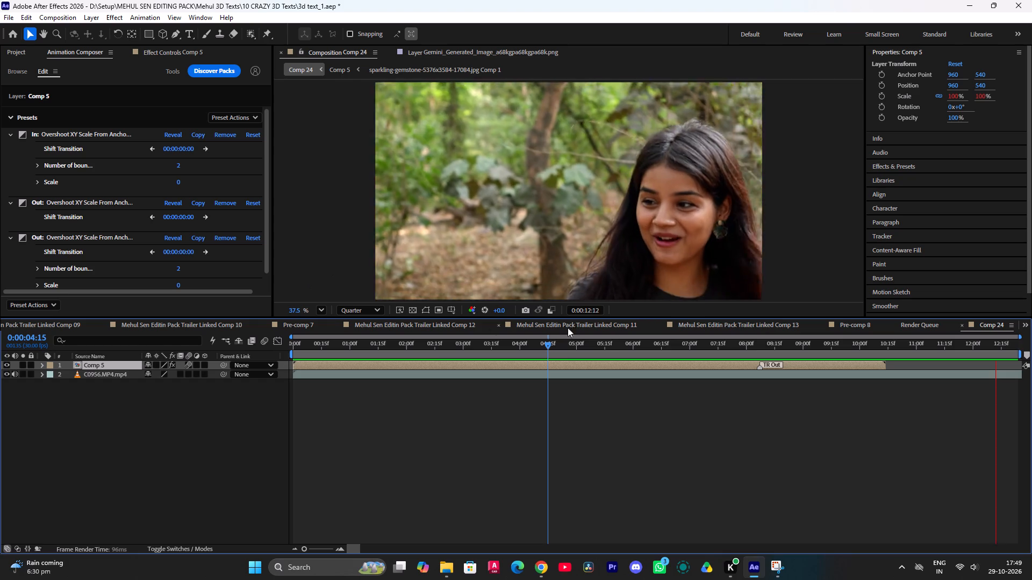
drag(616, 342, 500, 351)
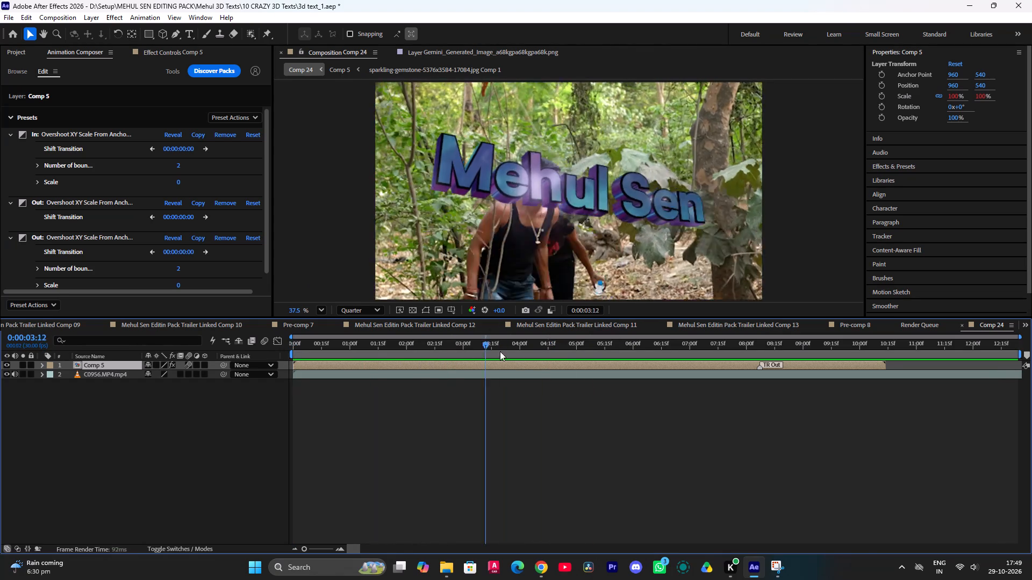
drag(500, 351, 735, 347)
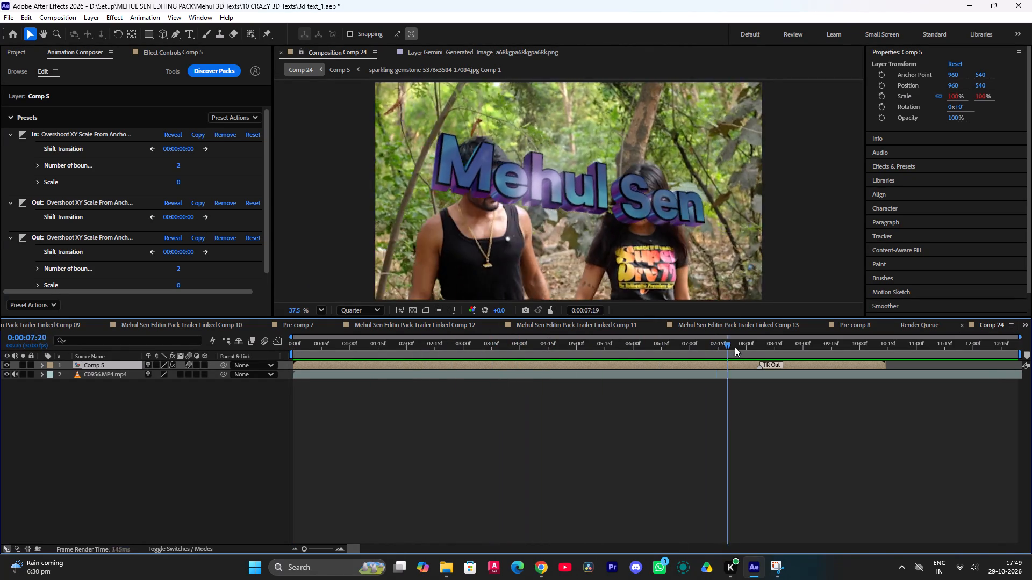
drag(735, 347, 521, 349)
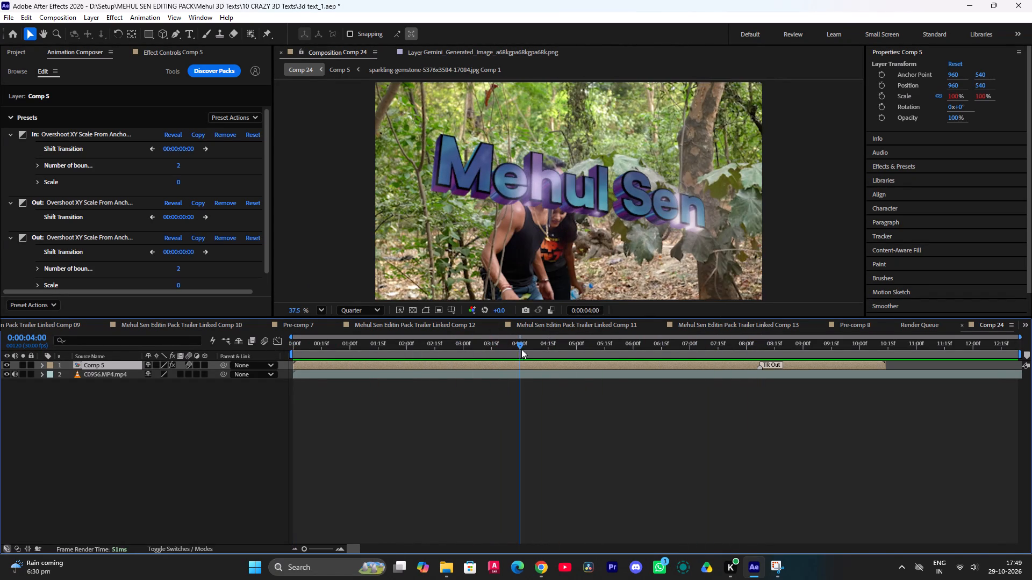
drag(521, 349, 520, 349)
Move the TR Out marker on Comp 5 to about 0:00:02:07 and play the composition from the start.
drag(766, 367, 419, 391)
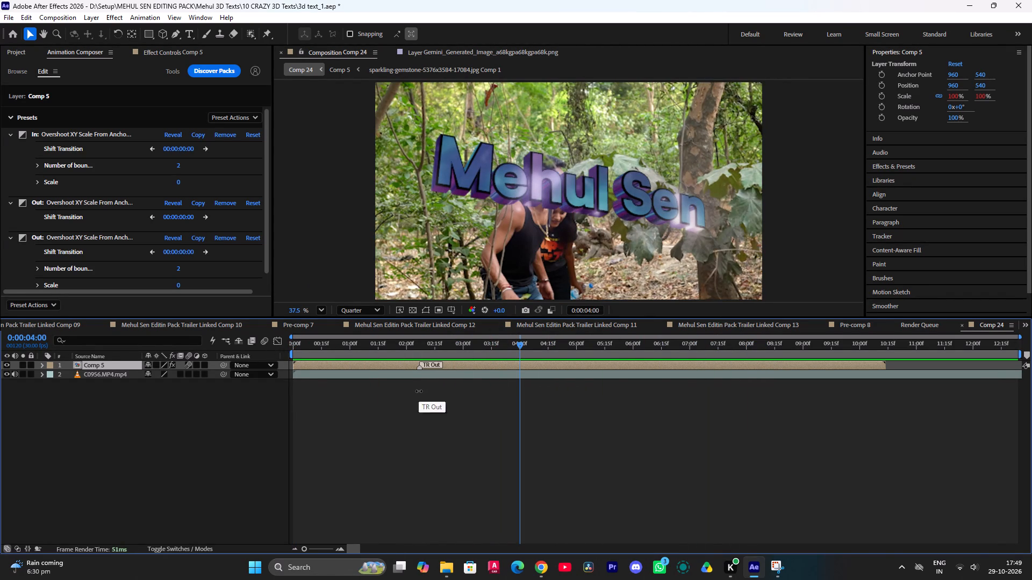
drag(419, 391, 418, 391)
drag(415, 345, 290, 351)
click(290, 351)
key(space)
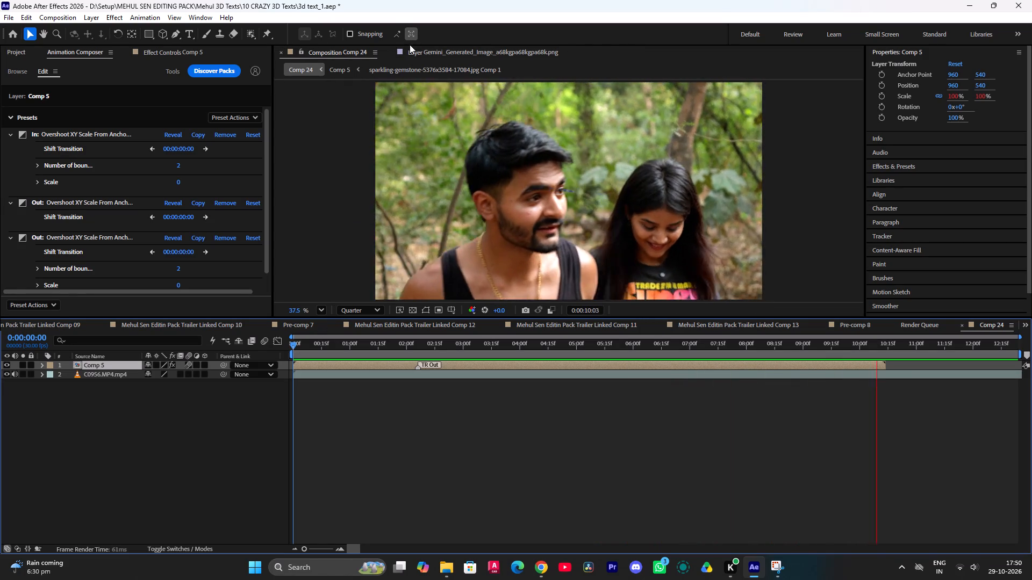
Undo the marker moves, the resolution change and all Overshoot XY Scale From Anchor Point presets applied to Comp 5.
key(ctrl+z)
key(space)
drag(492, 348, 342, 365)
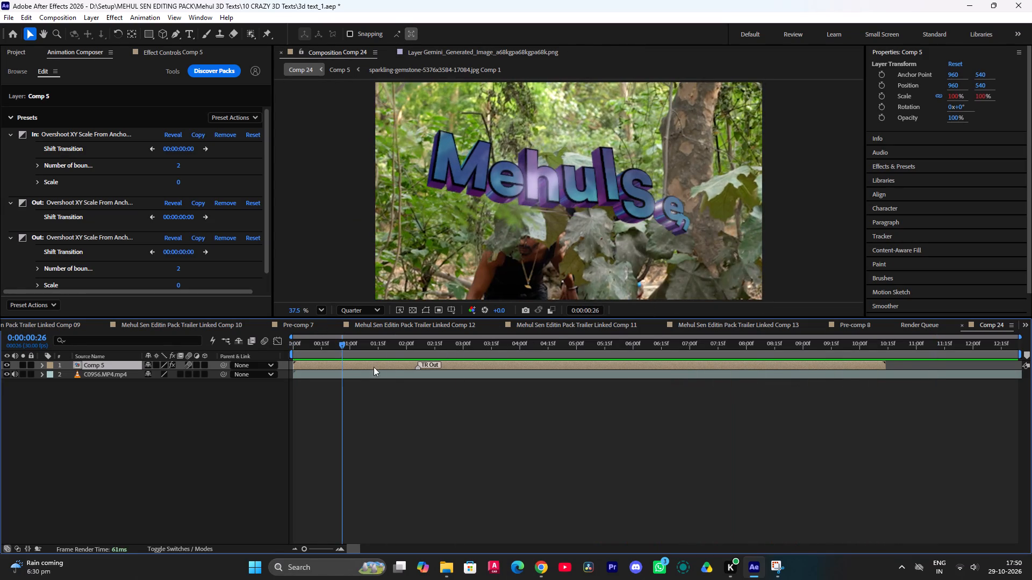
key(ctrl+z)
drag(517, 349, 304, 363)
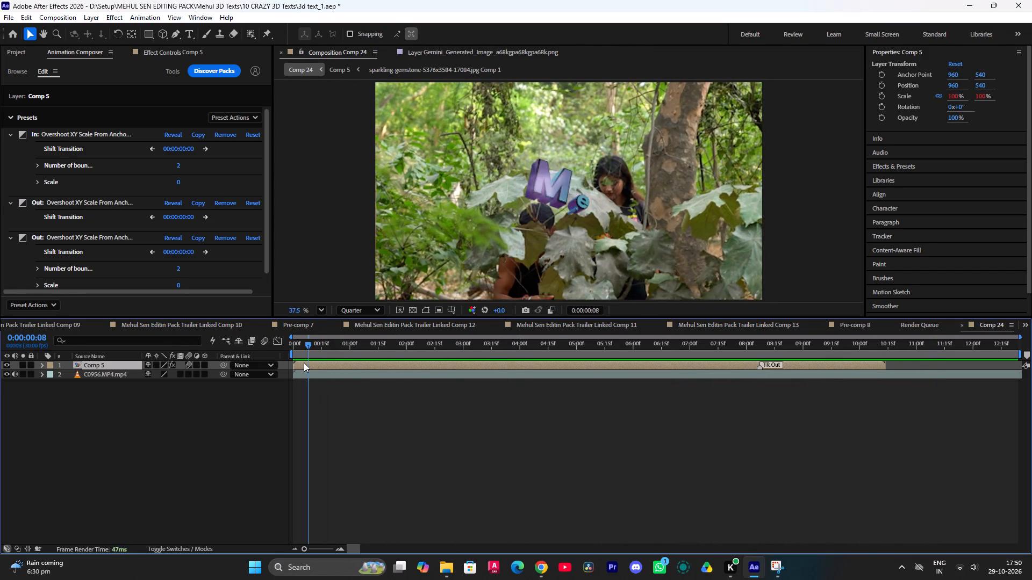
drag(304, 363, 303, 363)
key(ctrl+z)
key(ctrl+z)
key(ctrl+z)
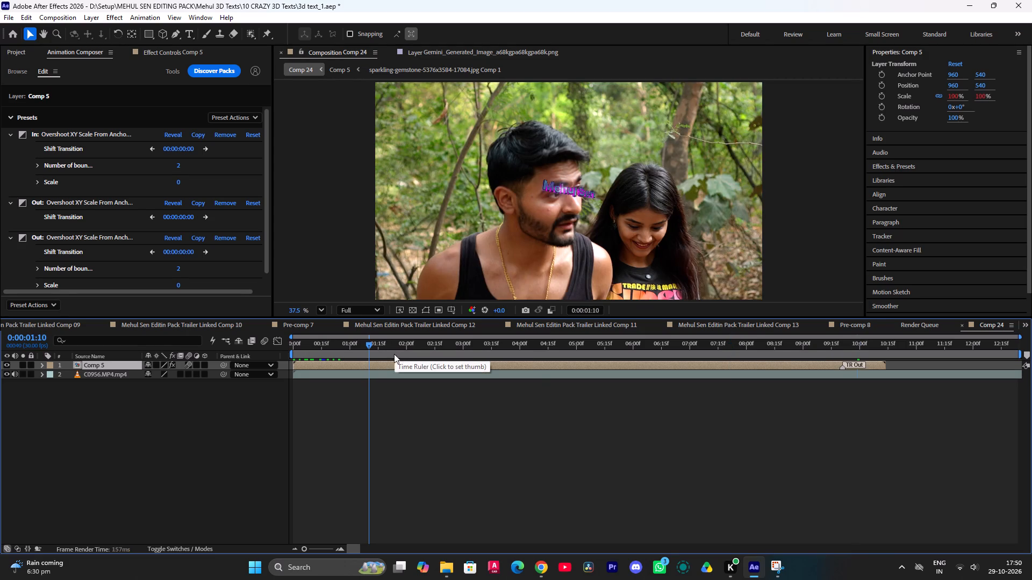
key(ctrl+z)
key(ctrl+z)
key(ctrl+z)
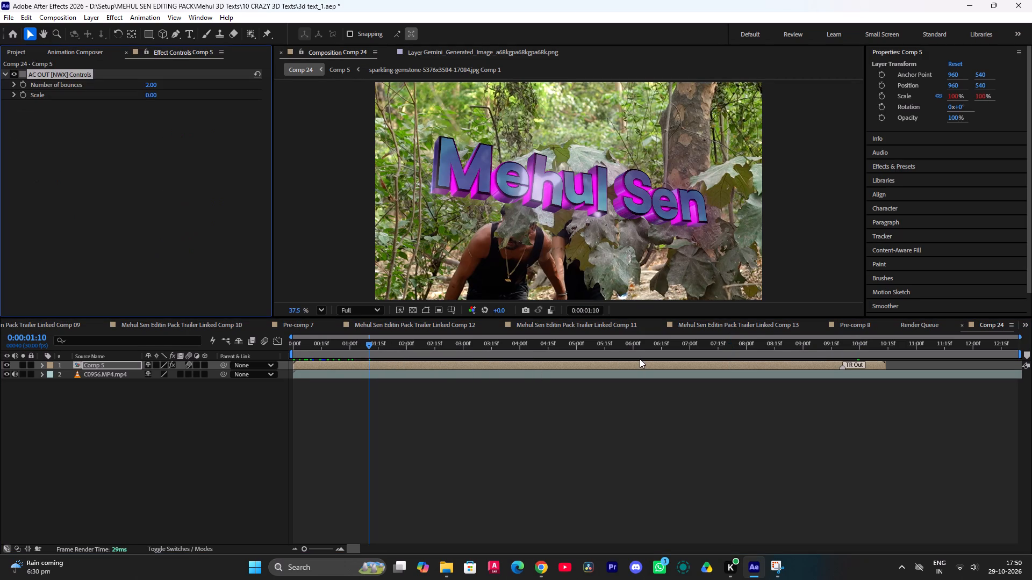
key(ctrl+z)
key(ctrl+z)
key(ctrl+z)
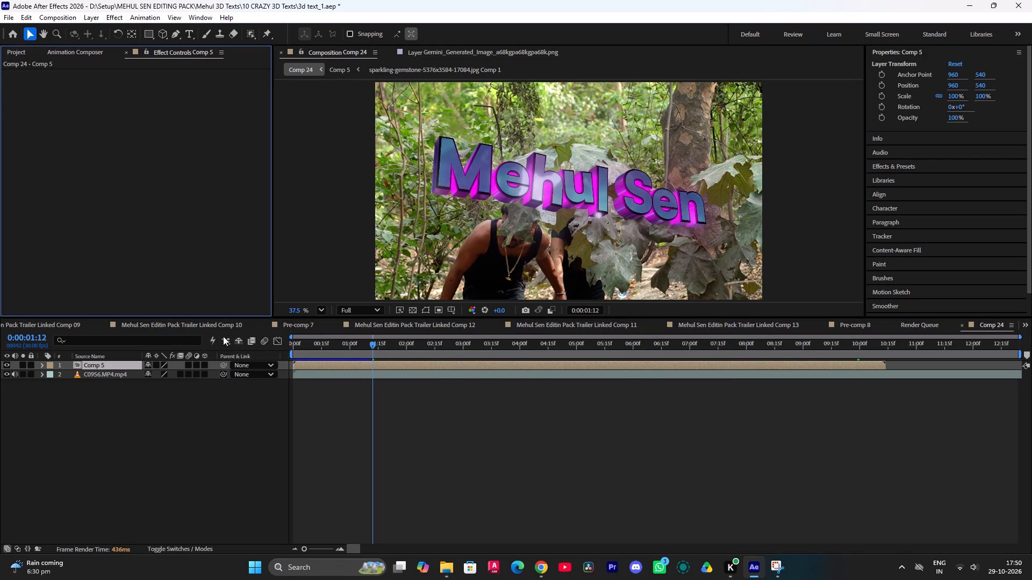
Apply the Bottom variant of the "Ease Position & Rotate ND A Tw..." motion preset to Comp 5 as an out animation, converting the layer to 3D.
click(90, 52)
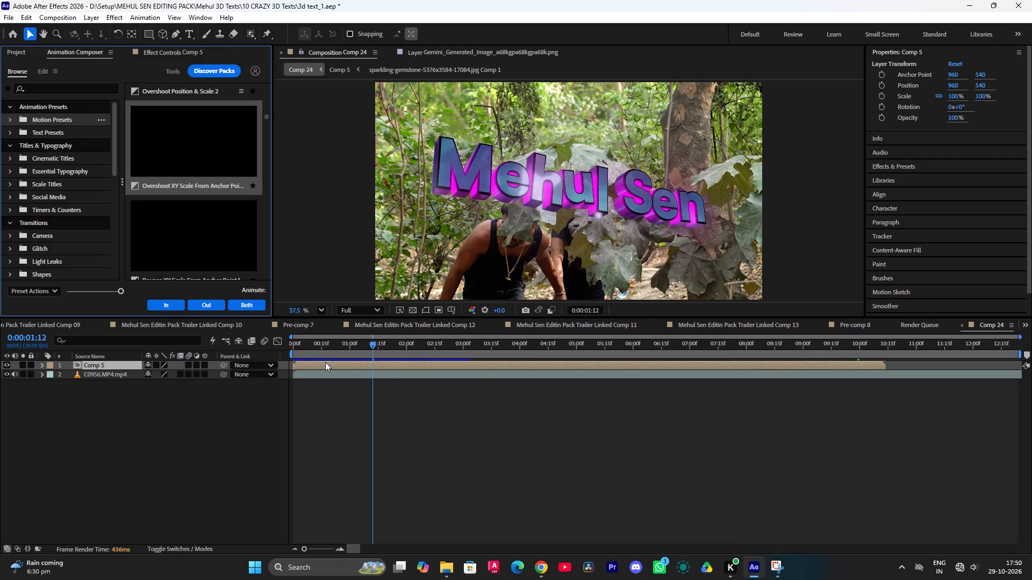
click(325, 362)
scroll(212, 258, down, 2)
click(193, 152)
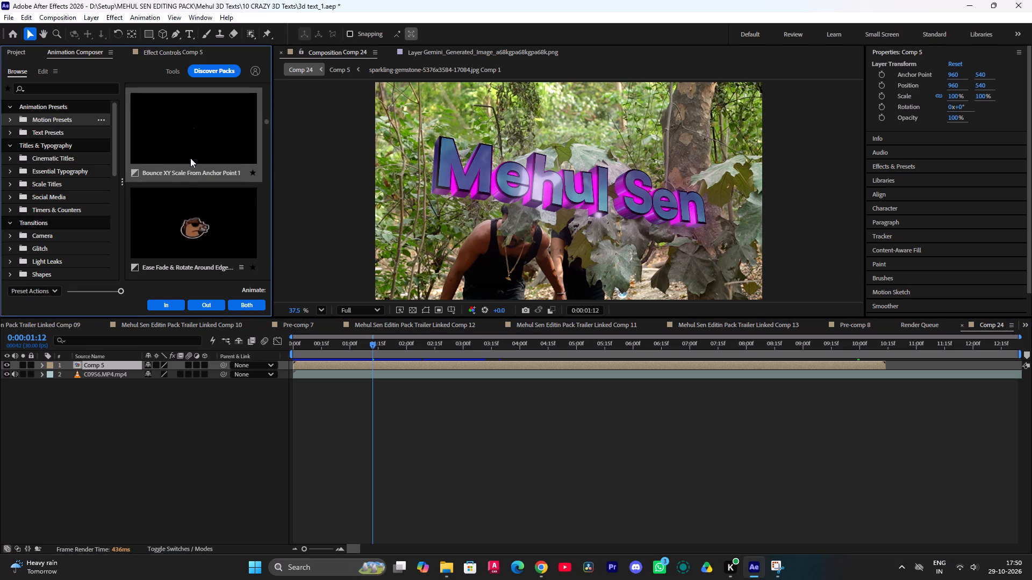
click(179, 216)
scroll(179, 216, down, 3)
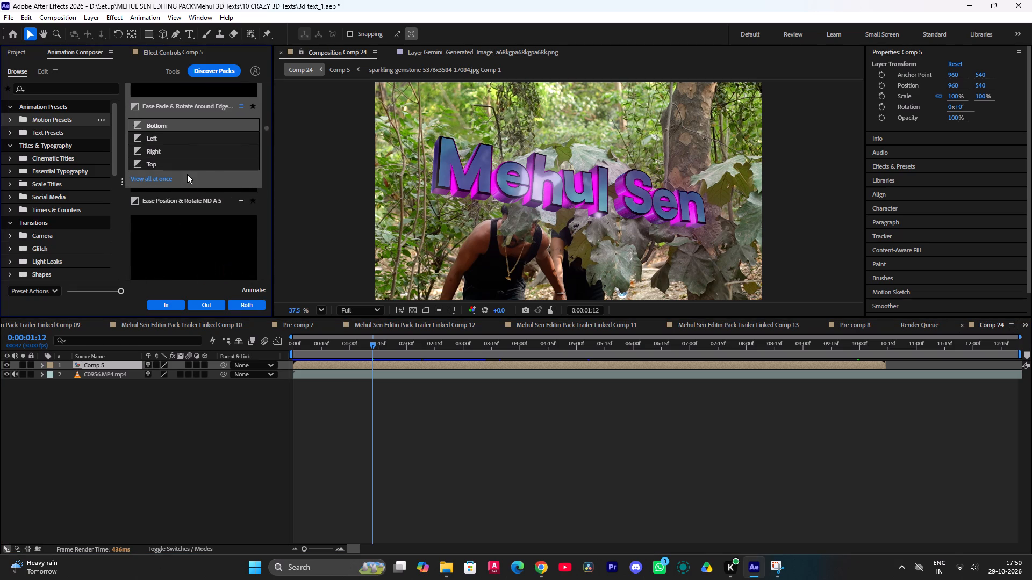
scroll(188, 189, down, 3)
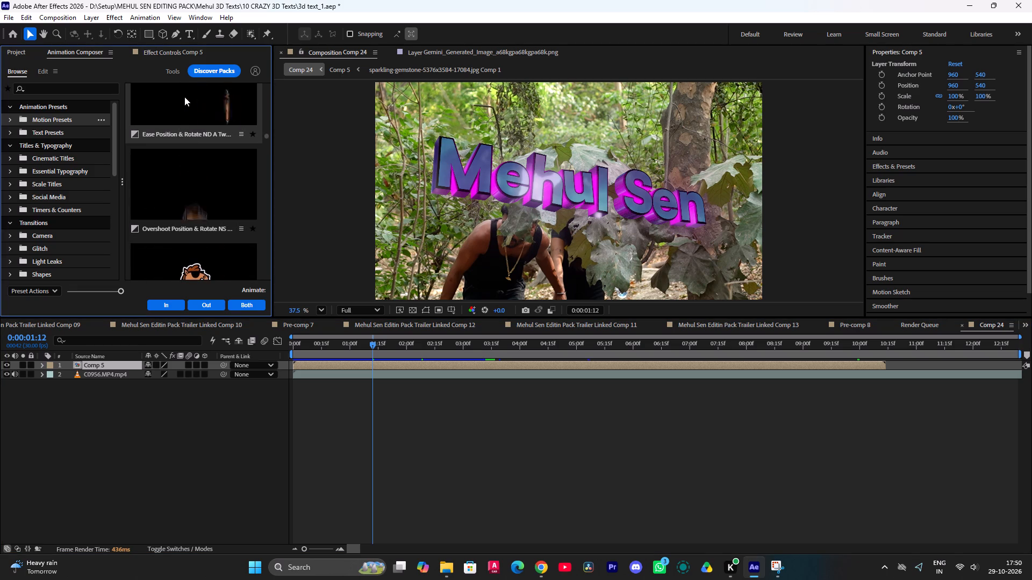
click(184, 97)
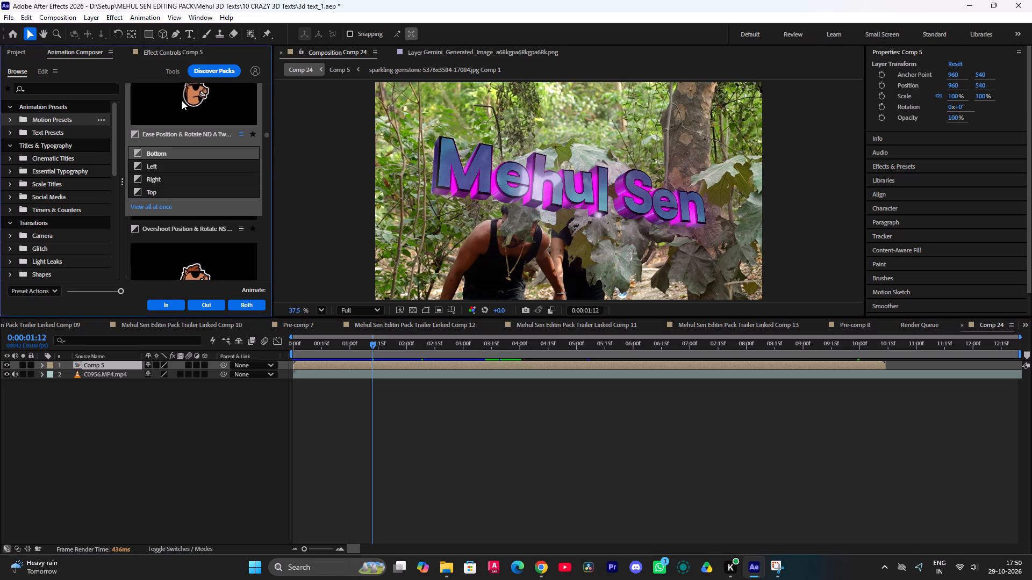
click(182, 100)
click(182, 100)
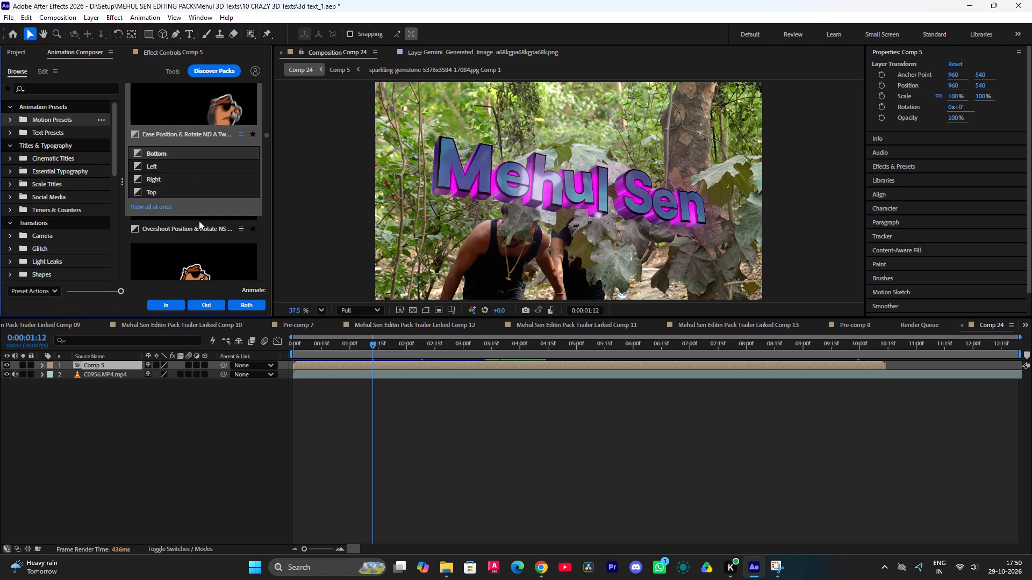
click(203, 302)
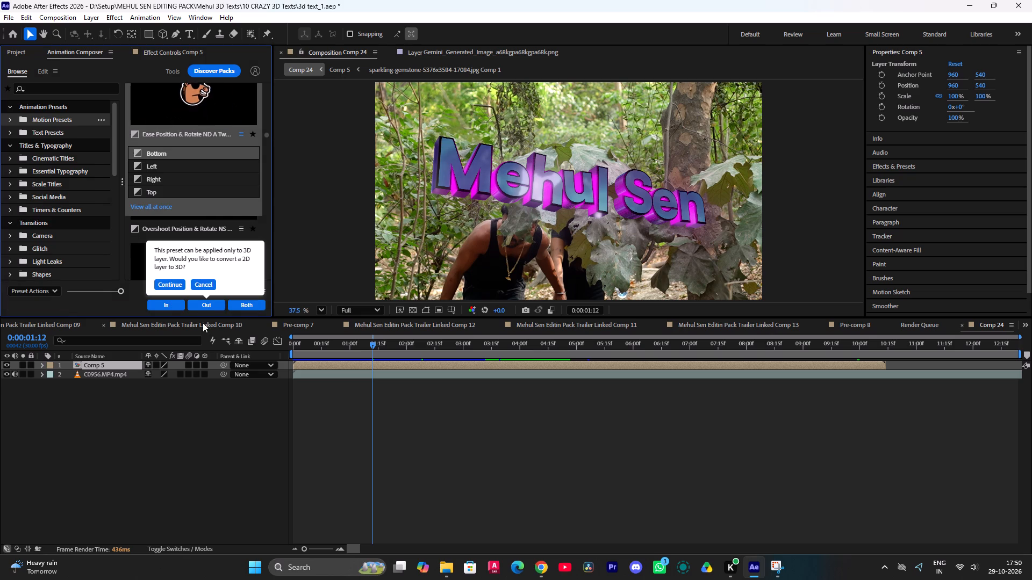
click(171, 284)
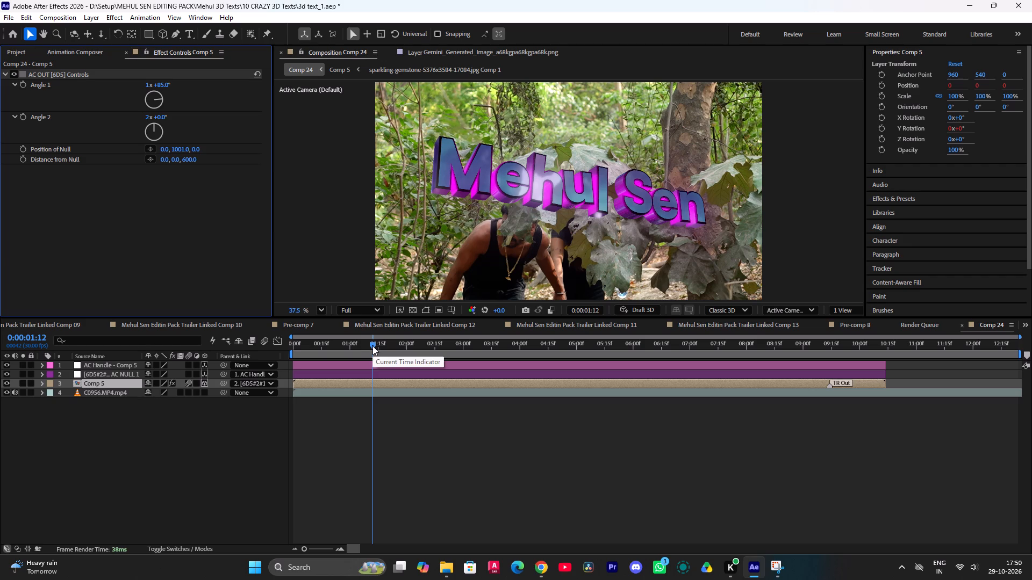
Scrub and play Comp 24 around the TR Out marker, from about 0:00:09:00, to review the position-and-rotate out animation.
drag(372, 346, 821, 378)
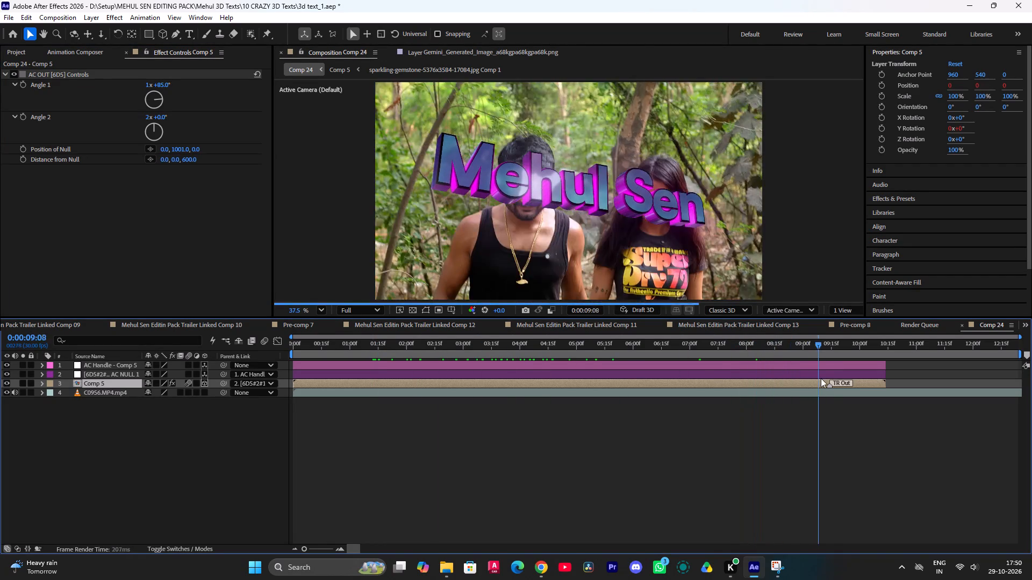
drag(821, 378, 850, 378)
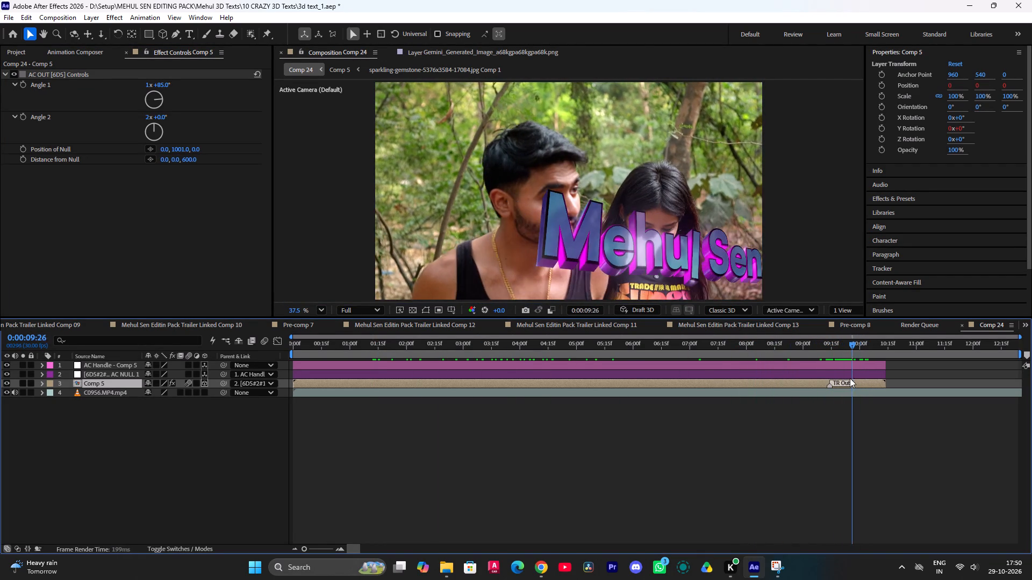
drag(850, 378, 812, 379)
key(space)
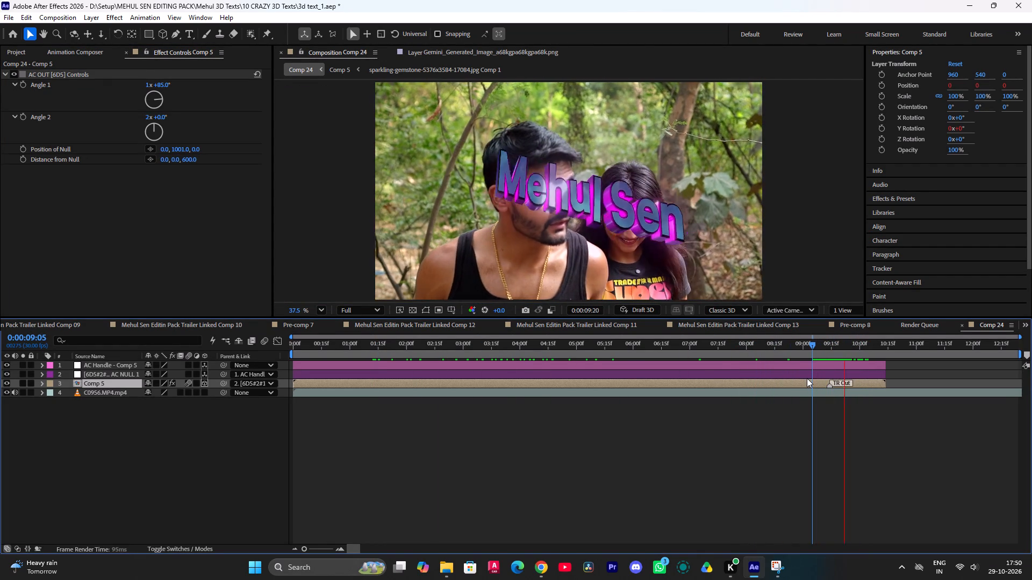
key(space)
drag(834, 359, 808, 360)
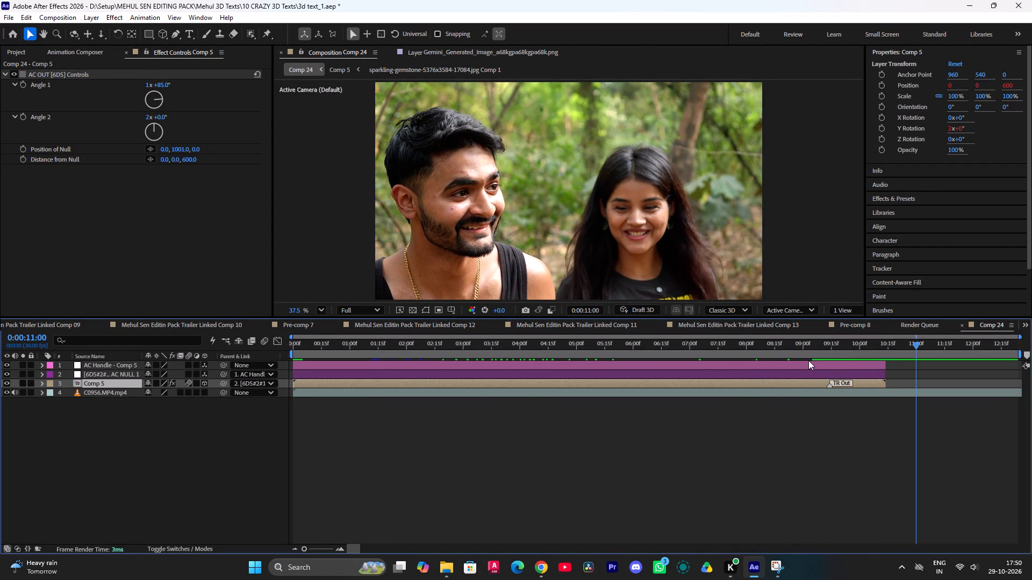
drag(808, 360, 804, 361)
drag(818, 352, 805, 354)
key(space)
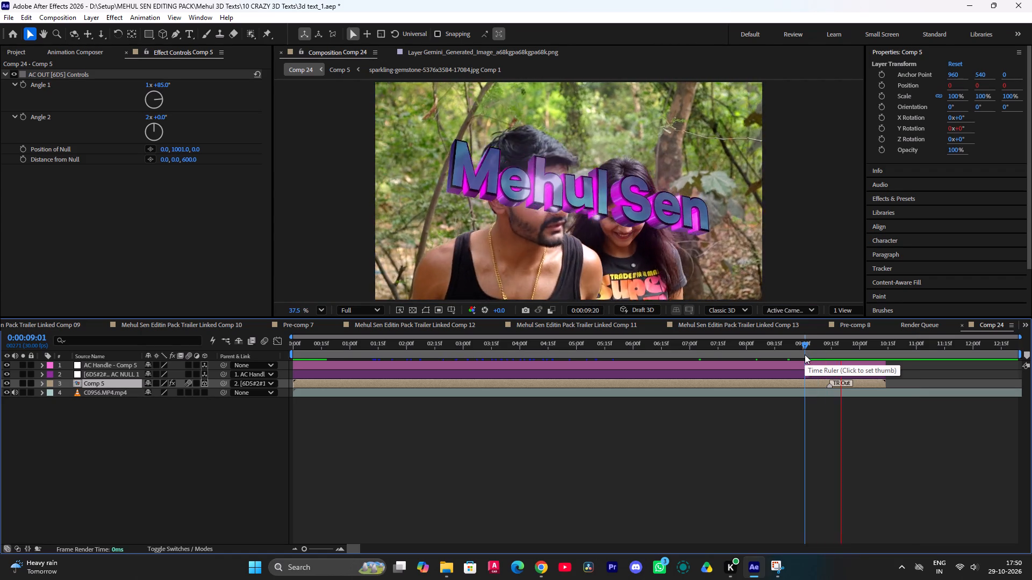
key(space)
drag(865, 351, 828, 358)
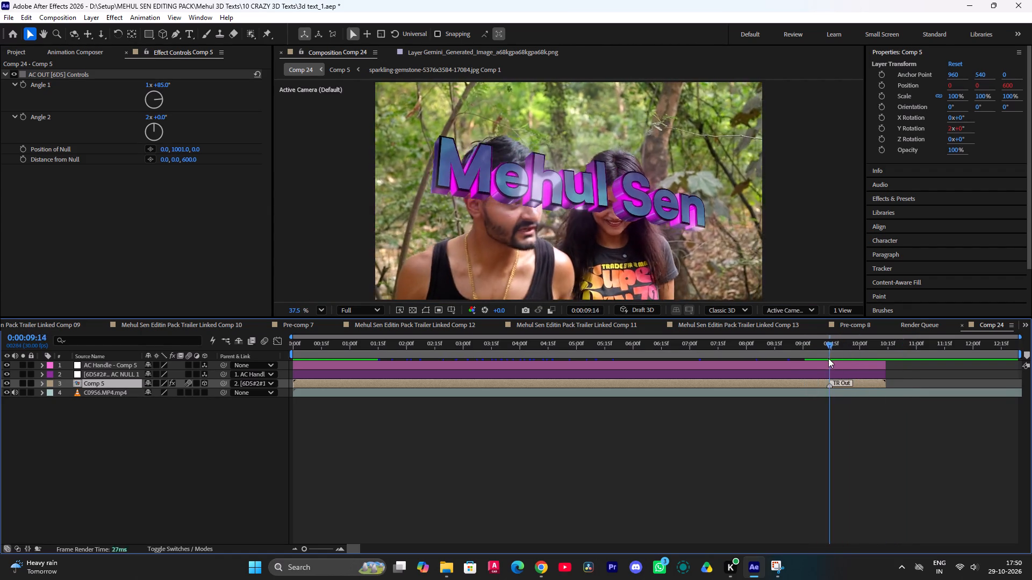
drag(828, 358, 757, 372)
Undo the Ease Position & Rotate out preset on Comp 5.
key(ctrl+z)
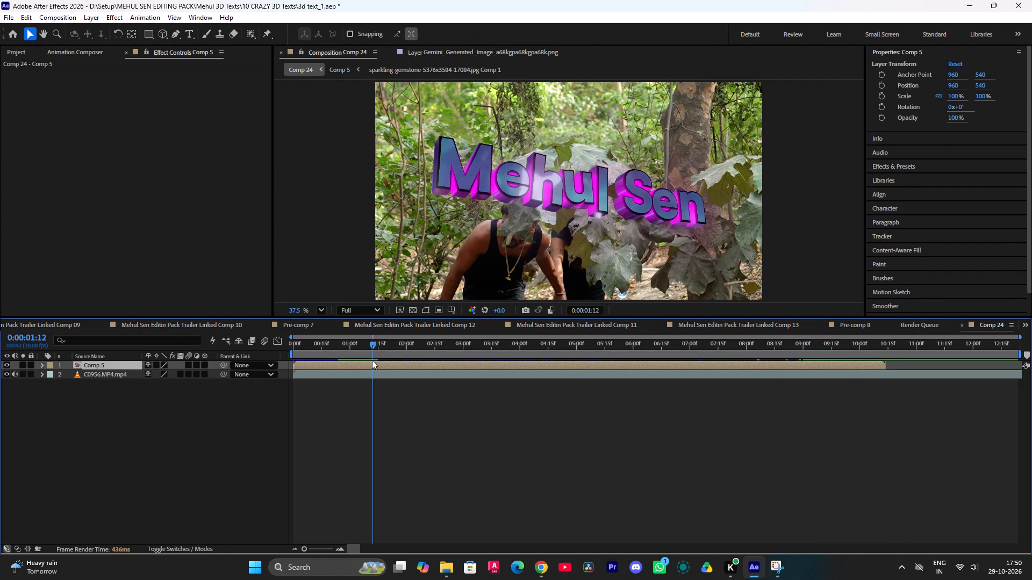
Apply the Bottom variant of the "Overshoot Rotate Around Ancho..." motion preset to Comp 5 as an out animation, converting the layer to 3D.
click(70, 56)
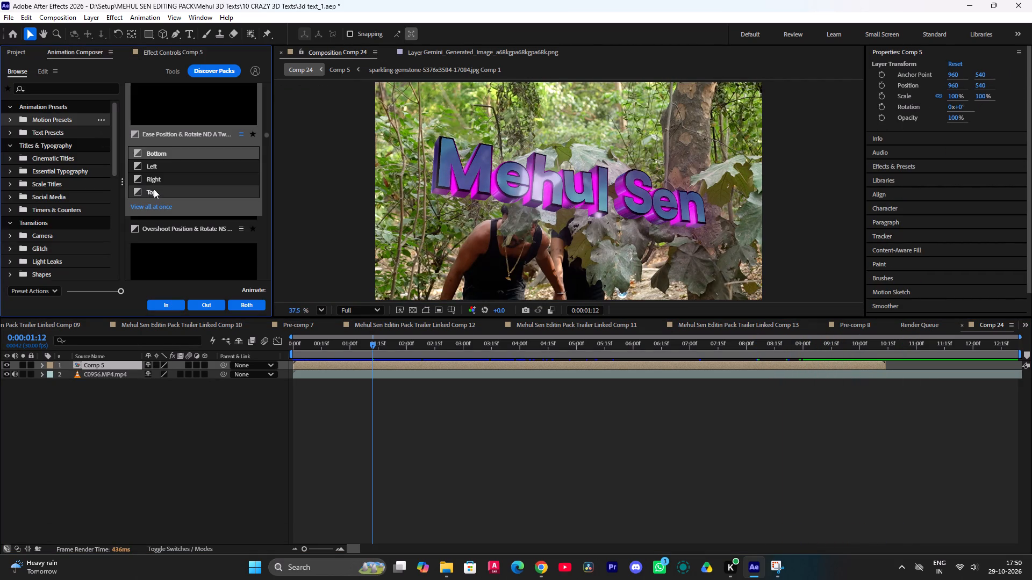
click(193, 269)
scroll(193, 260, down, 2)
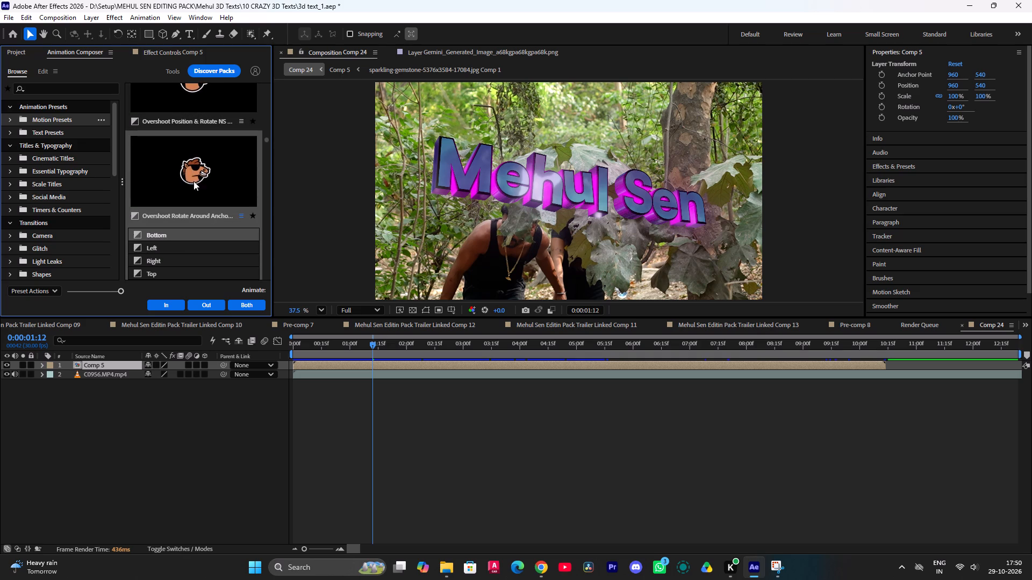
click(193, 169)
click(192, 169)
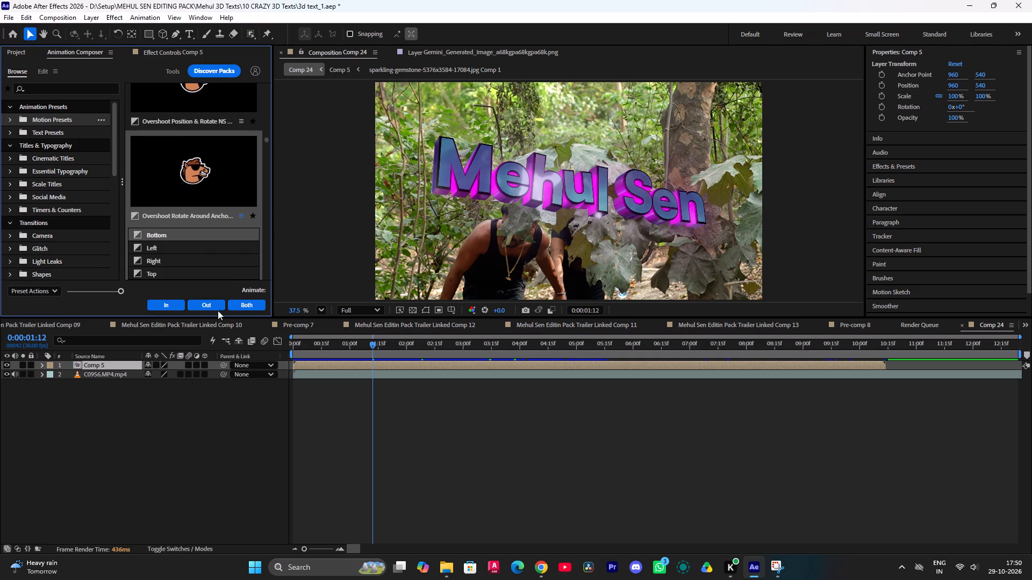
click(212, 308)
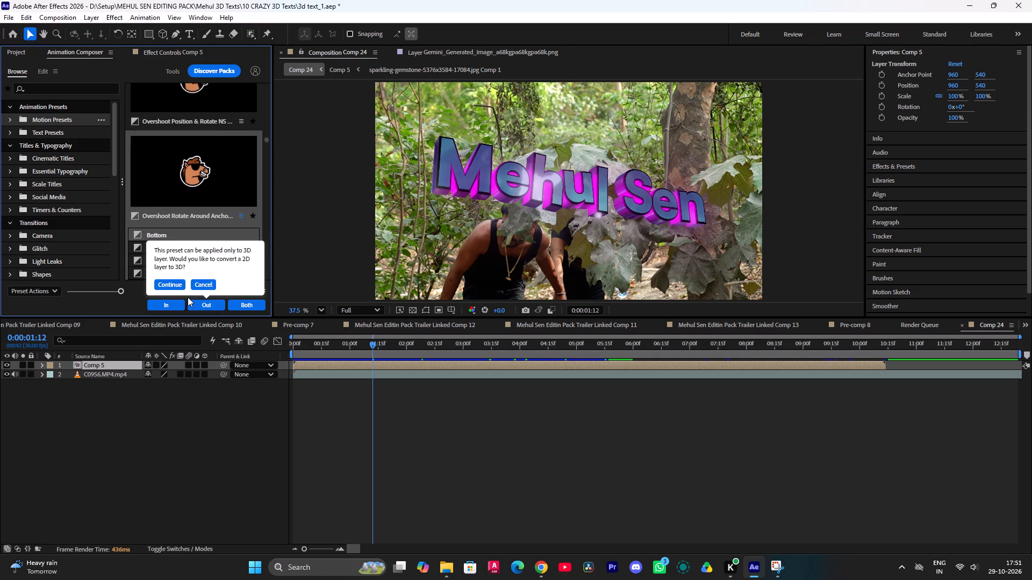
click(212, 285)
click(202, 306)
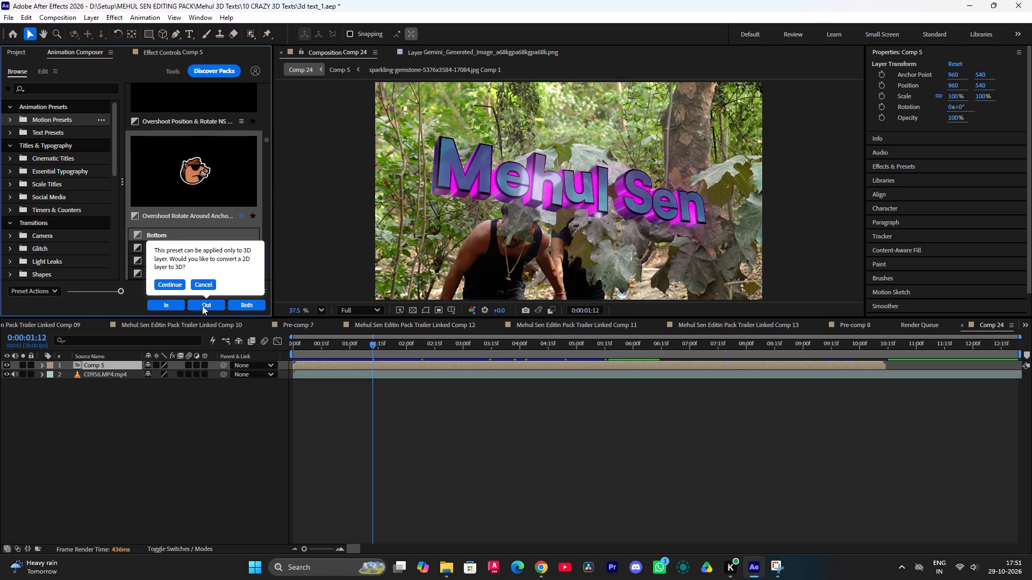
click(186, 307)
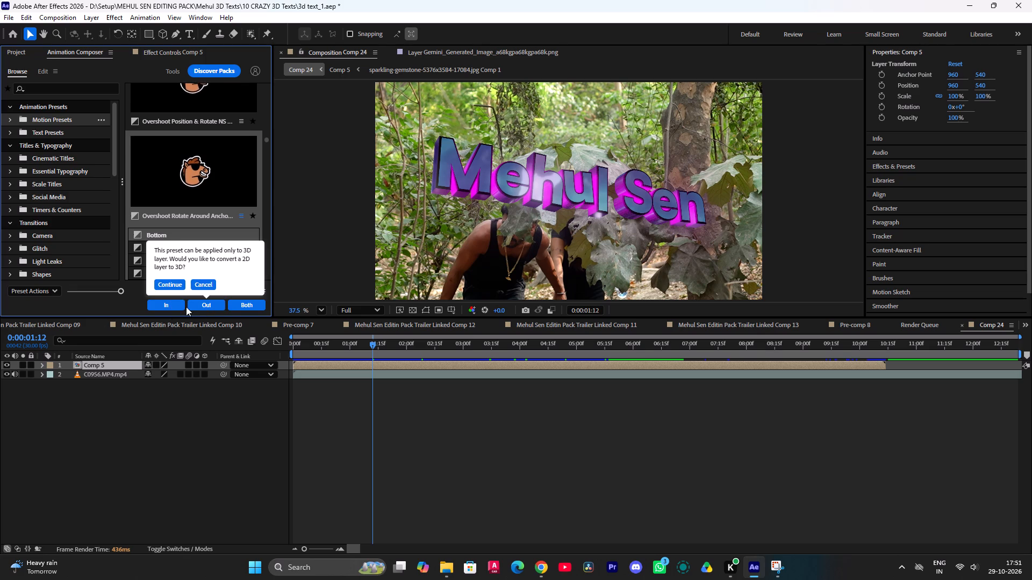
click(178, 308)
click(201, 307)
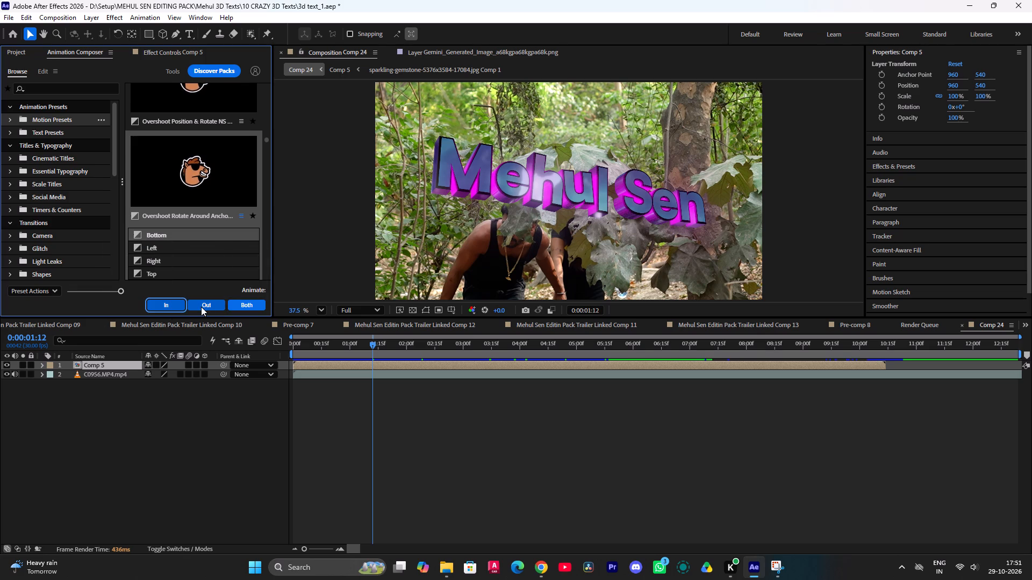
click(206, 310)
double_click(207, 307)
double_click(207, 307)
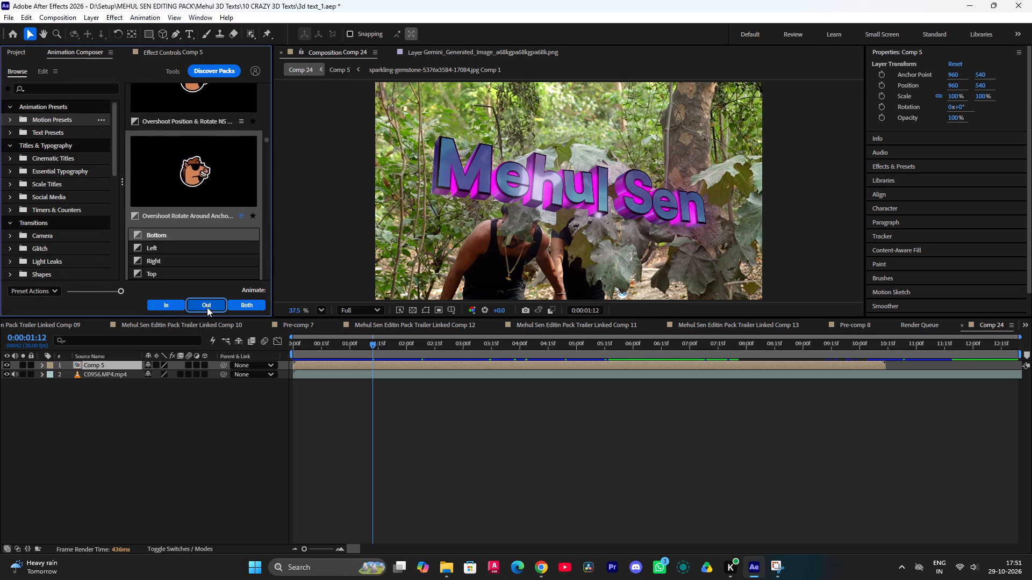
double_click(207, 307)
click(207, 307)
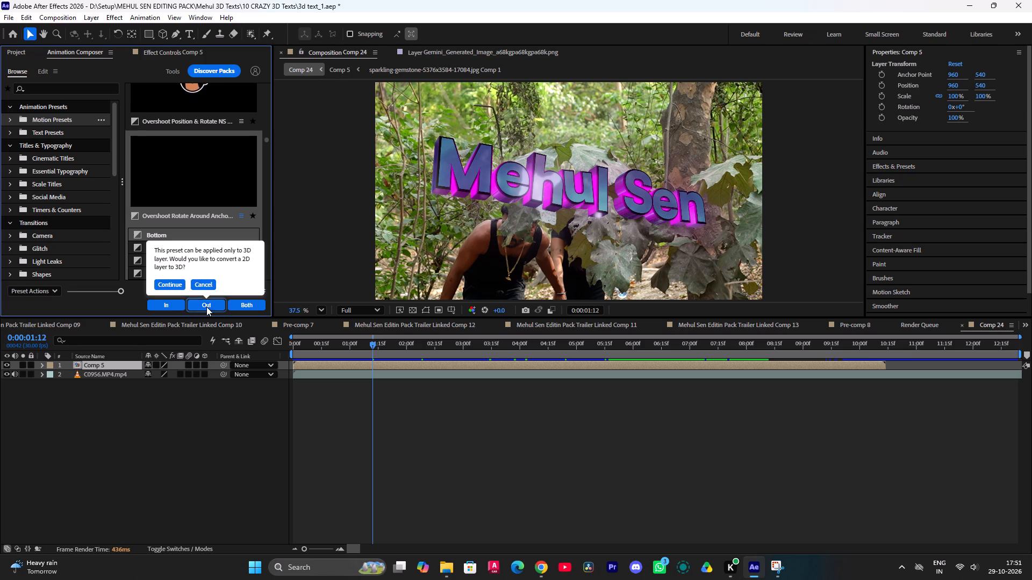
click(179, 289)
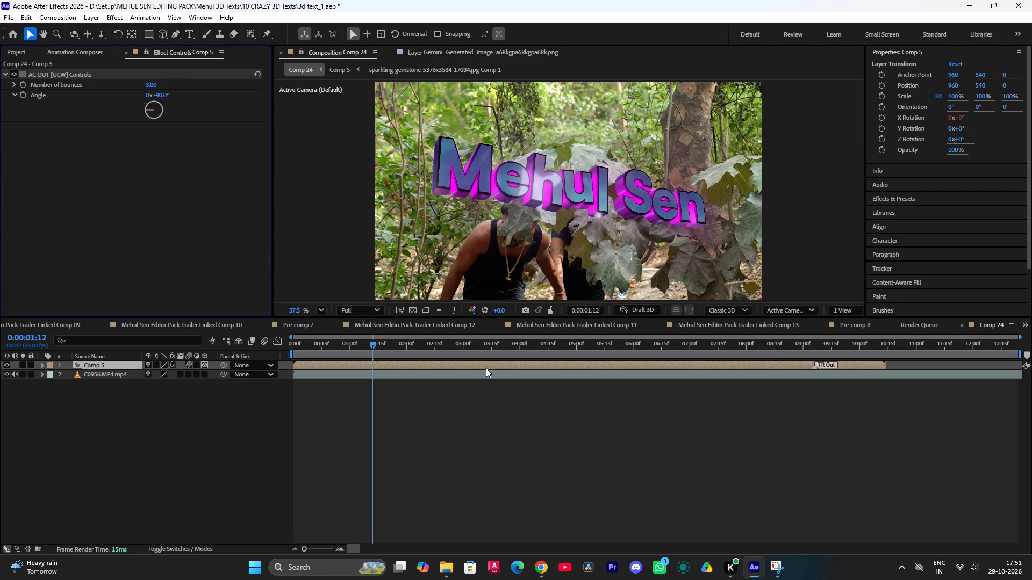
Scrub Comp 24 through the TR Out marker to check the overshoot rotation out animation.
drag(353, 343, 618, 374)
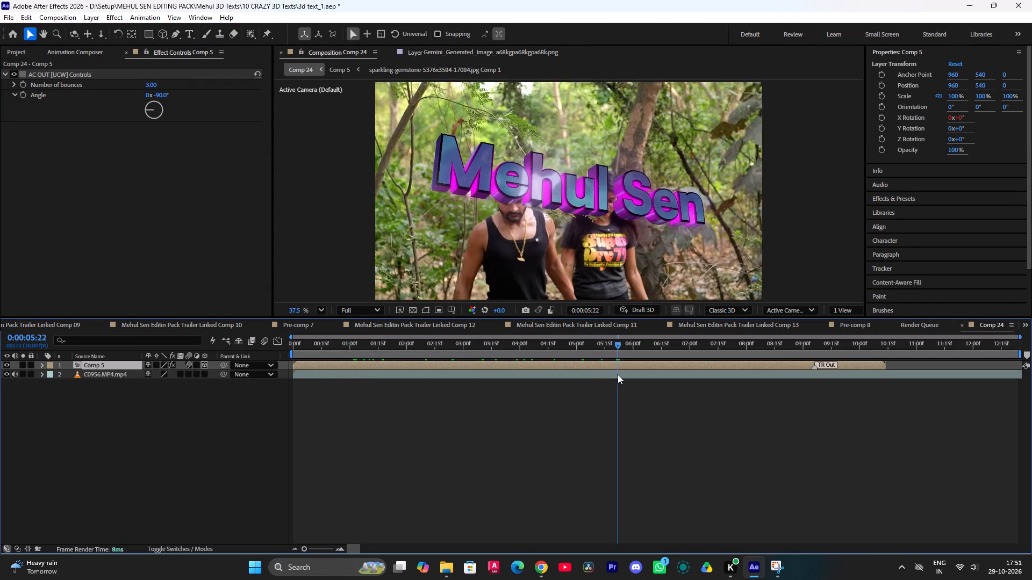
drag(618, 374, 826, 379)
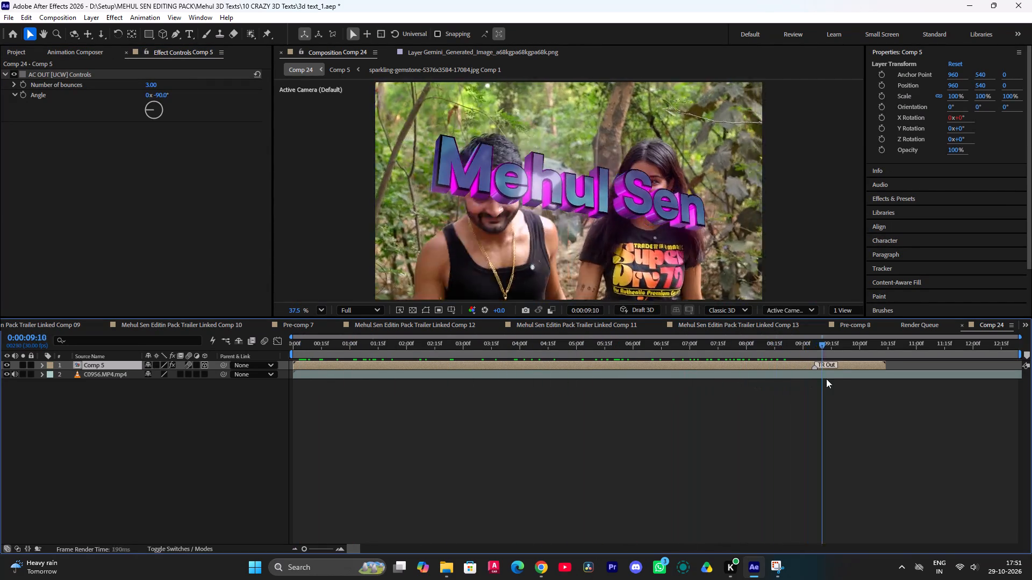
drag(826, 379, 824, 378)
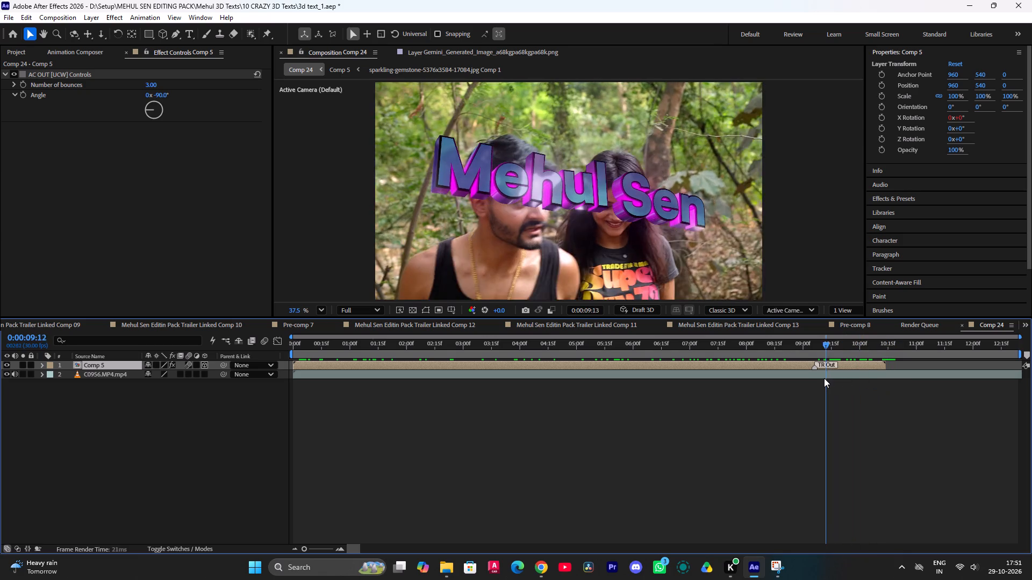
drag(824, 378, 519, 373)
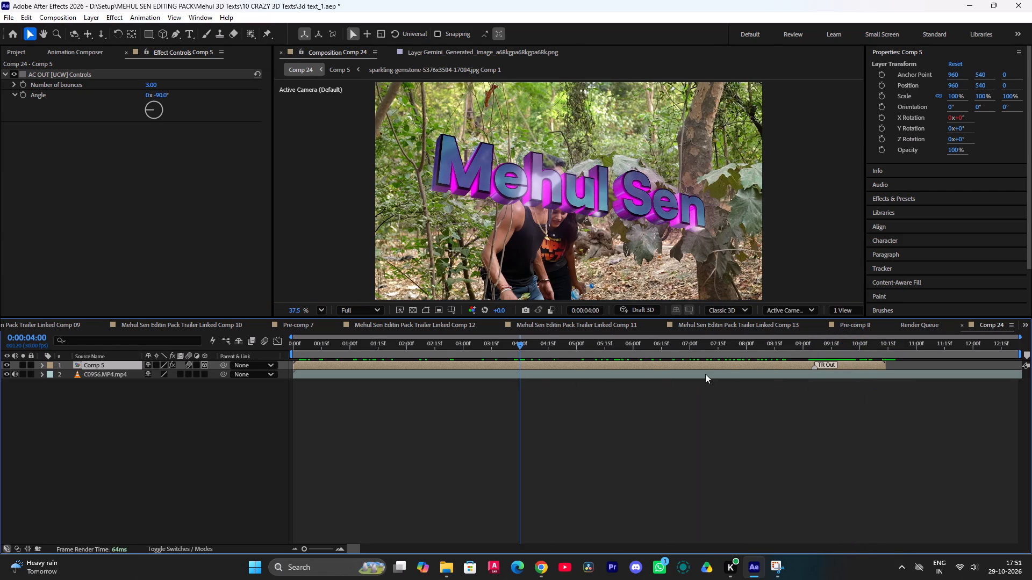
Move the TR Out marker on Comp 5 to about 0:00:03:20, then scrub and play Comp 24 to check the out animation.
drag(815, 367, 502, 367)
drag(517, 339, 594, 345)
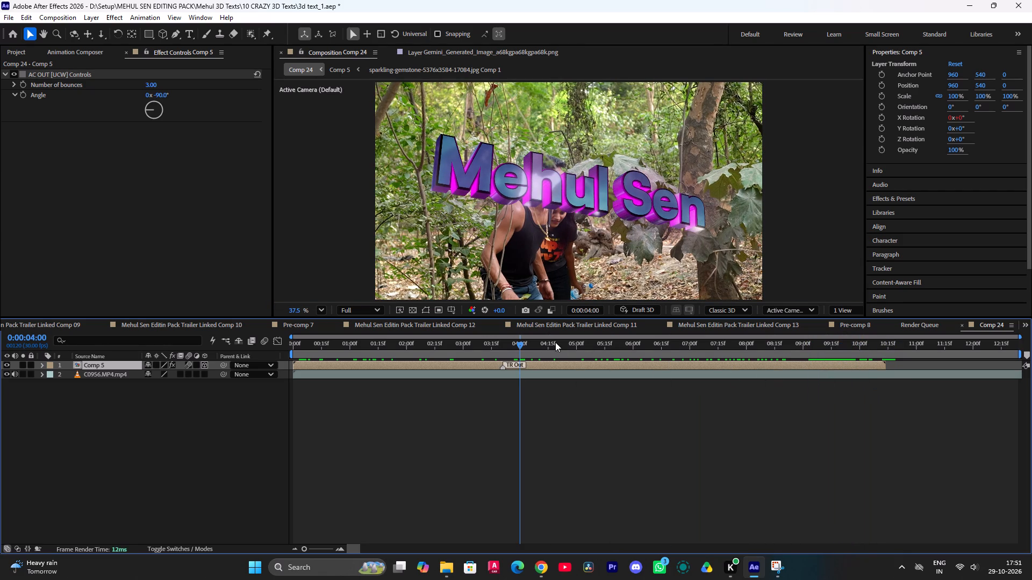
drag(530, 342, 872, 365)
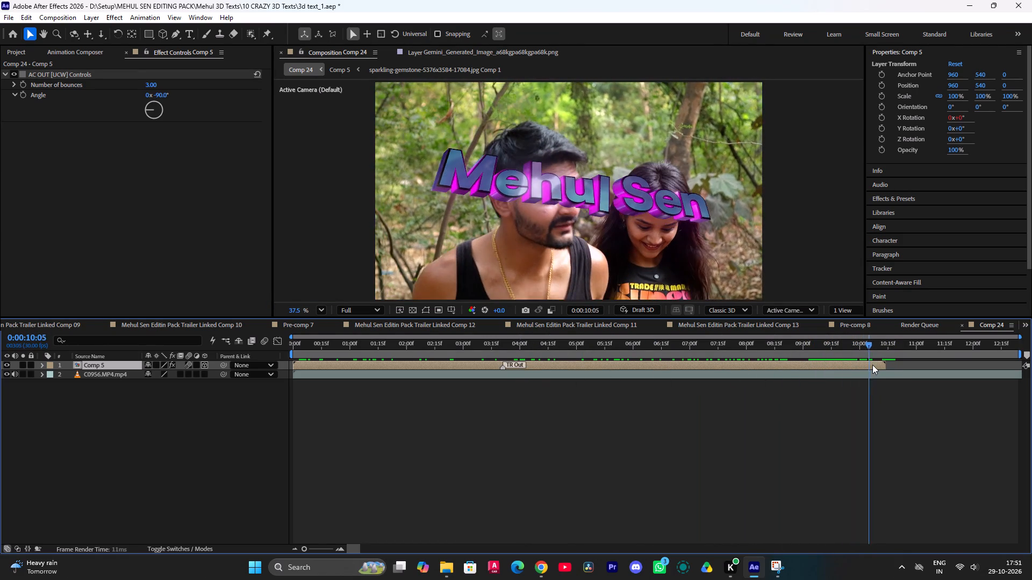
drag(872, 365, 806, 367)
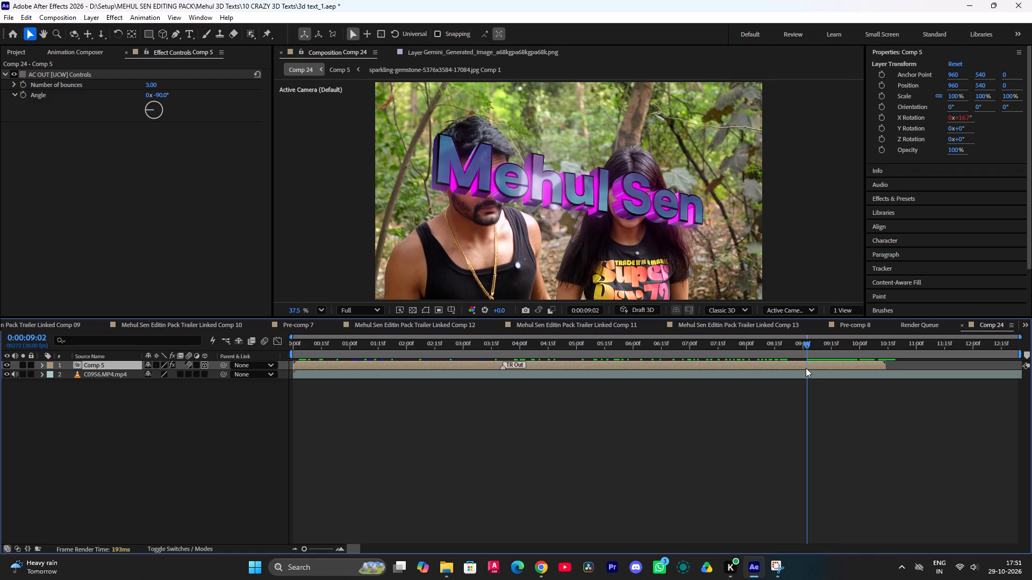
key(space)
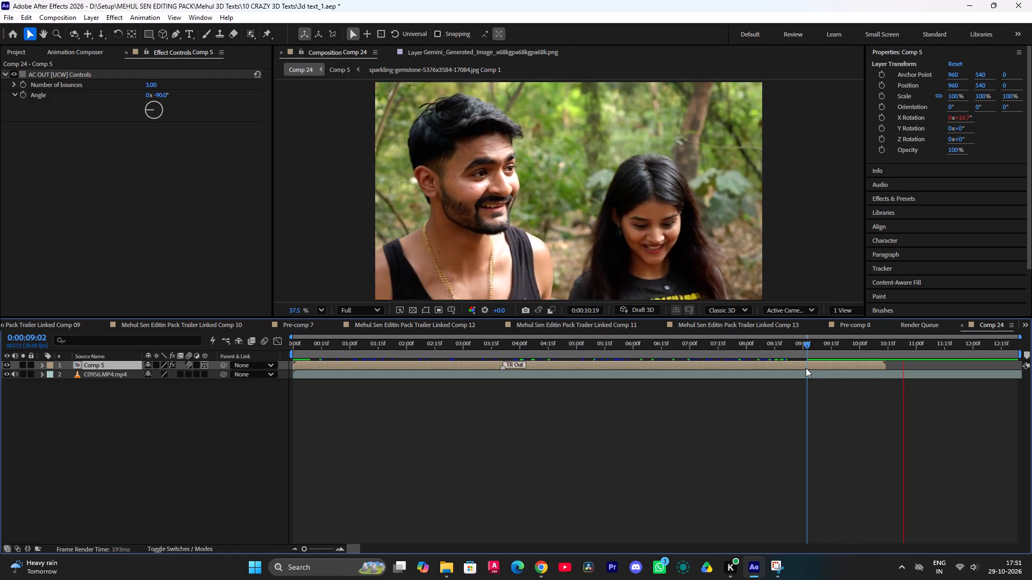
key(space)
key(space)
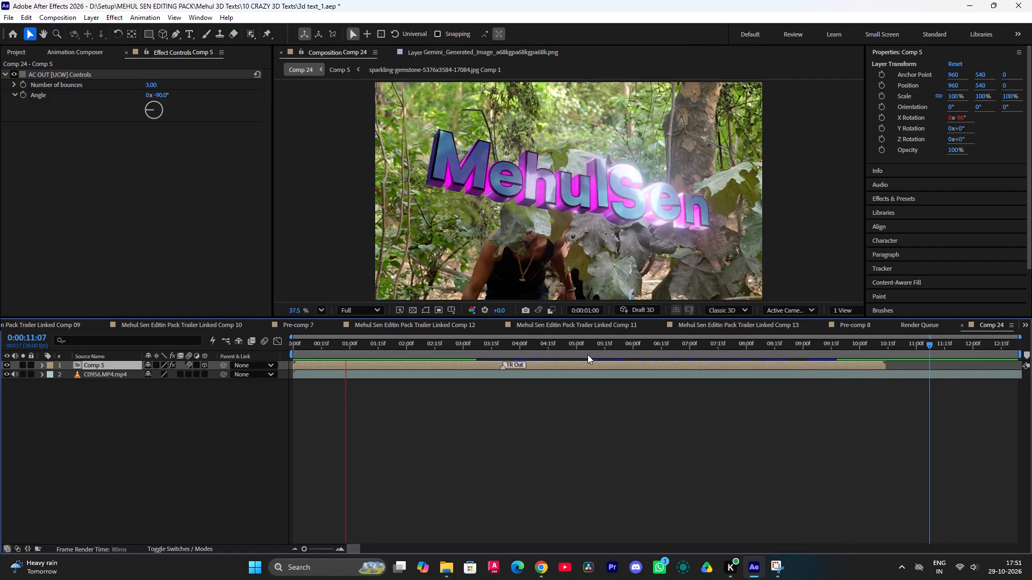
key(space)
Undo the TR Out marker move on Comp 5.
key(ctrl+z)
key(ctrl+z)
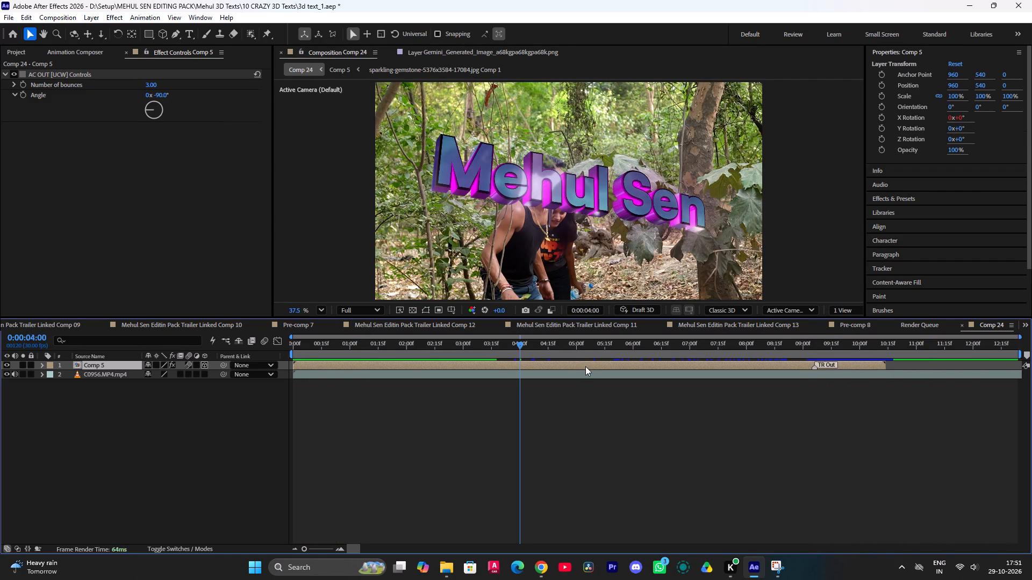
Play Comp 24 briefly and split the Comp 5 layer at 0:00:01:25.
key(space)
key(space)
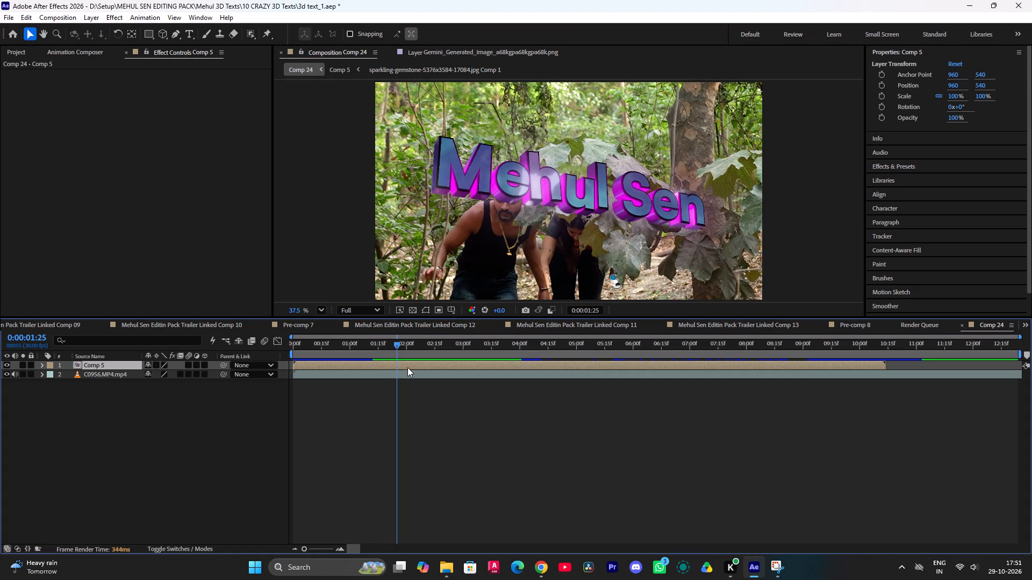
key(ctrl+shift+d)
Apply the Bottom variant of the "Overshoot Rotate Around Ancho..." motion preset to the second Comp 5 segment as an out animation, converting it to 3D.
click(419, 365)
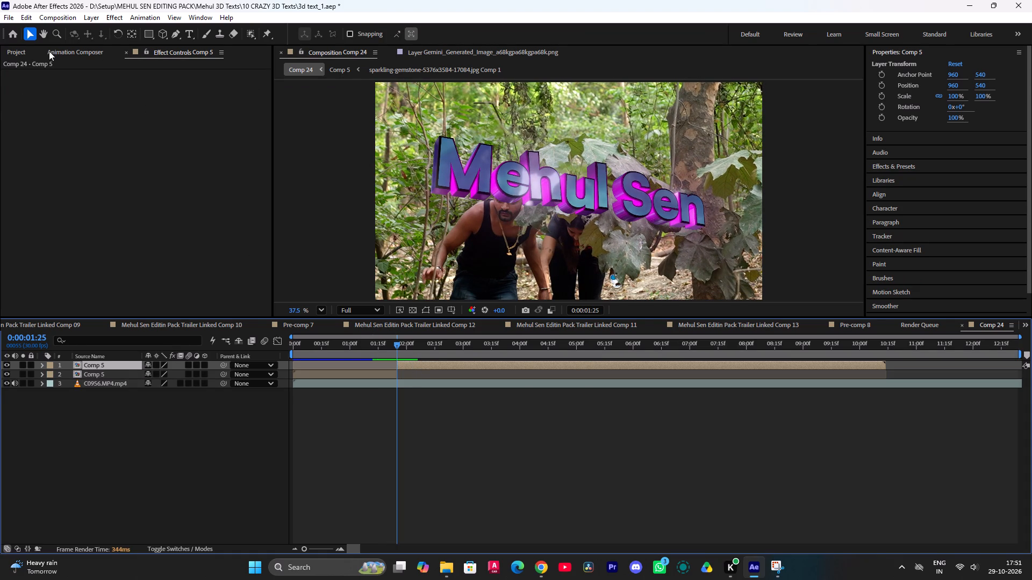
click(53, 51)
click(200, 184)
click(191, 166)
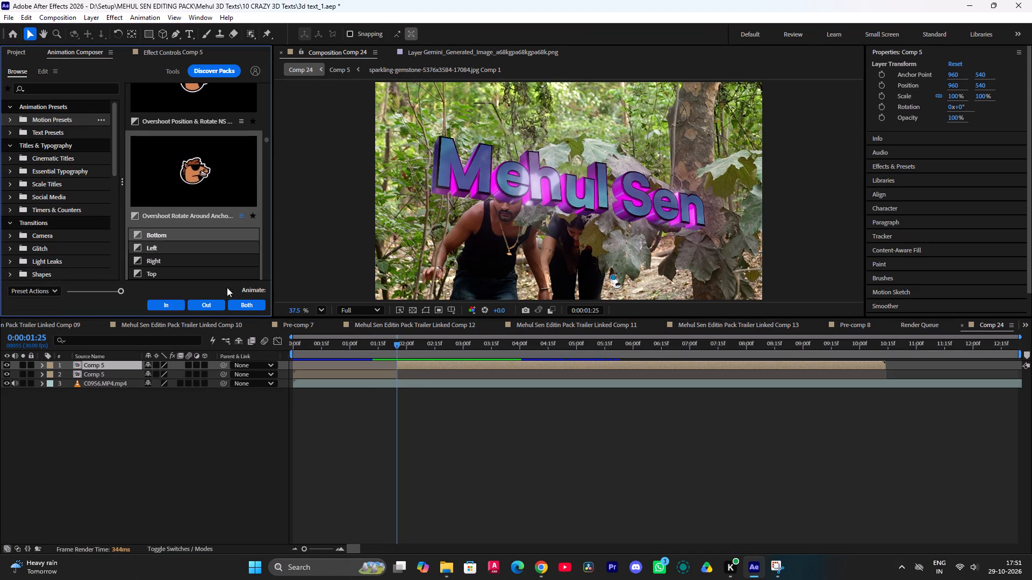
click(211, 301)
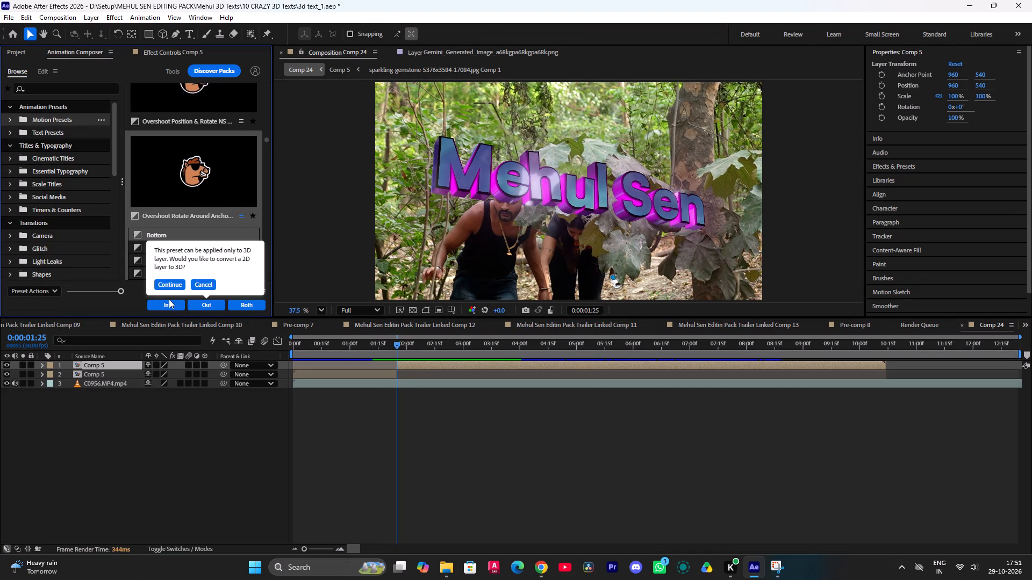
click(169, 288)
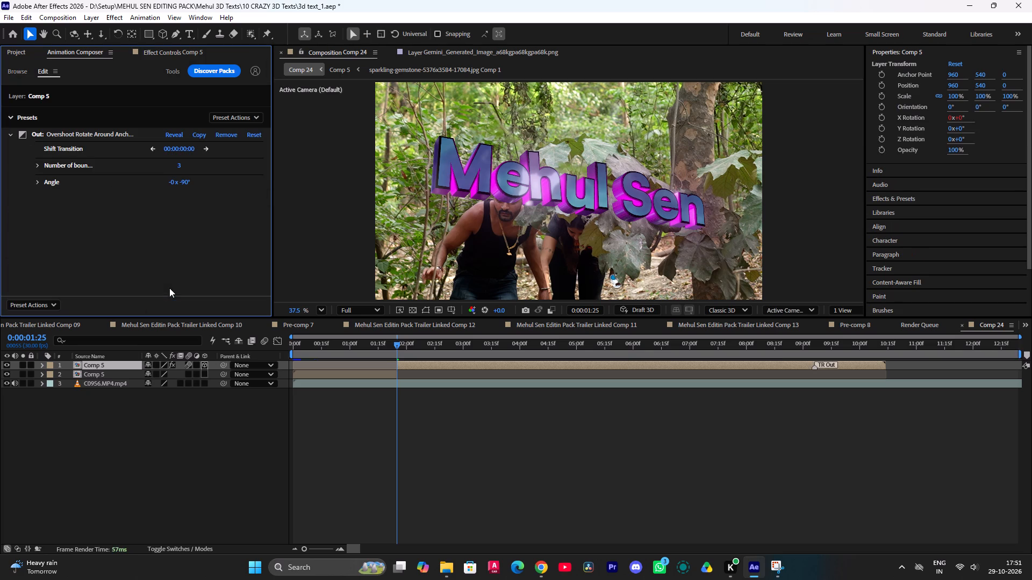
Move the TR Out marker on the second Comp 5 segment to about 0:00:02:08 and play from the split to check the animation.
key(space)
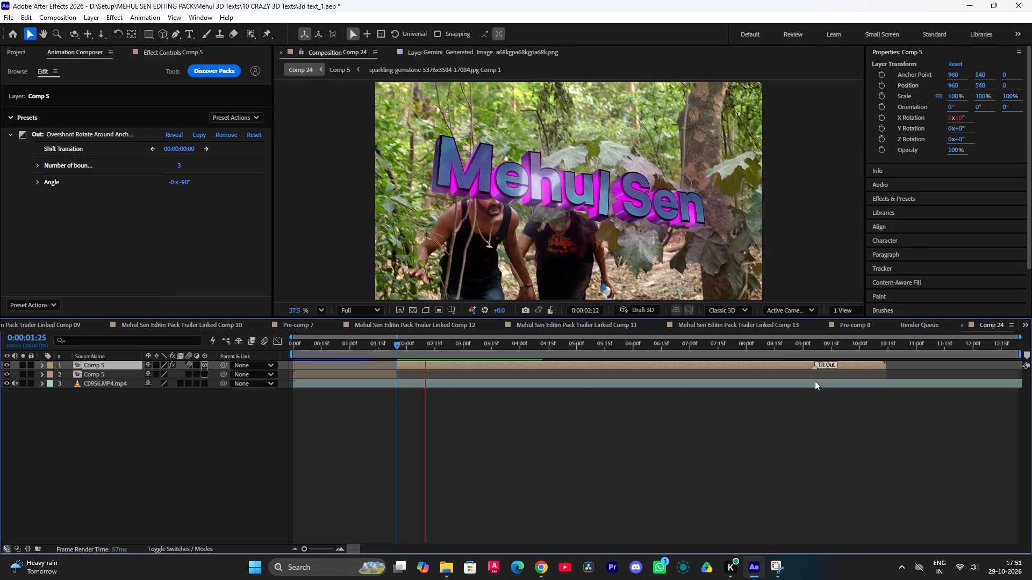
key(space)
drag(819, 368, 421, 378)
drag(402, 353, 389, 352)
key(space)
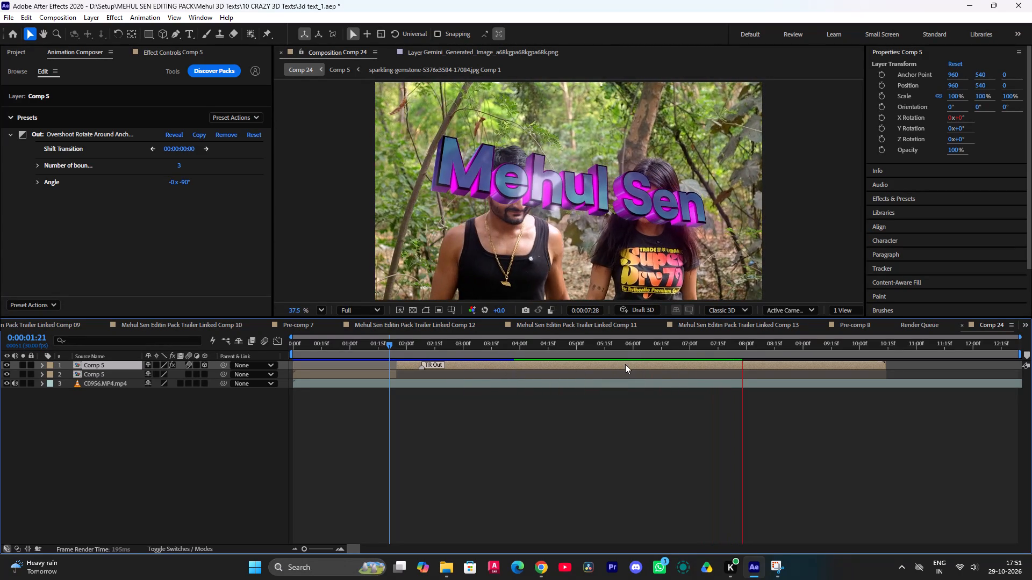
key(space)
drag(463, 343, 397, 357)
key(space)
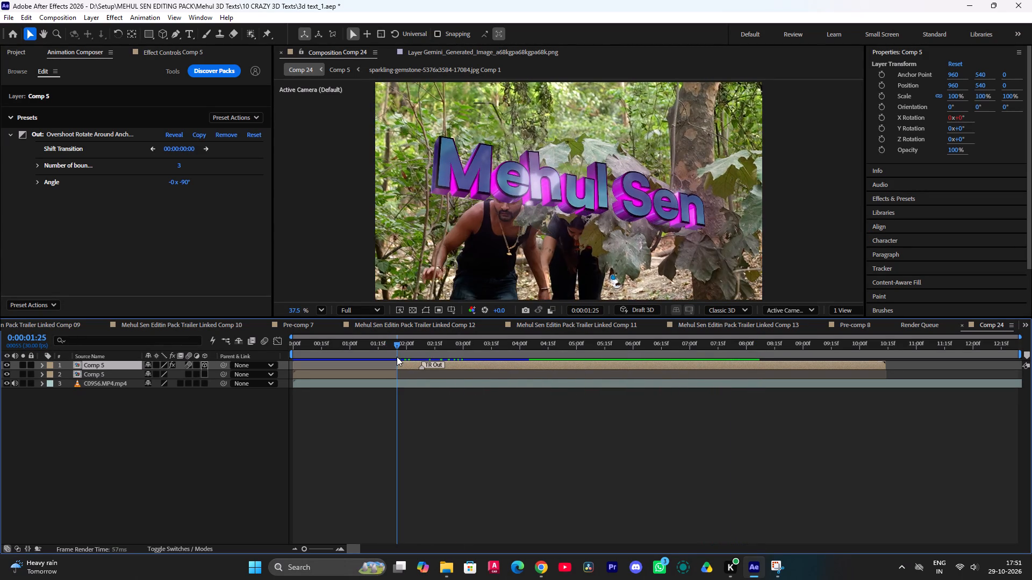
key(space)
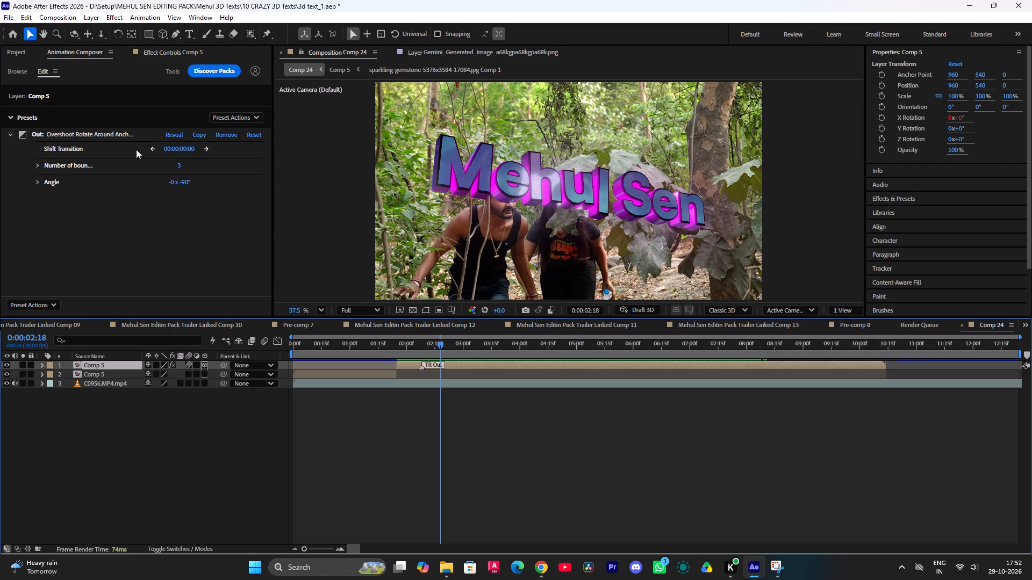
Adjust Shift Transition of the overshoot out preset, scrubbing between tries, until the second Comp 5 segment ends at about 0:00:02:12.
drag(195, 148, 207, 148)
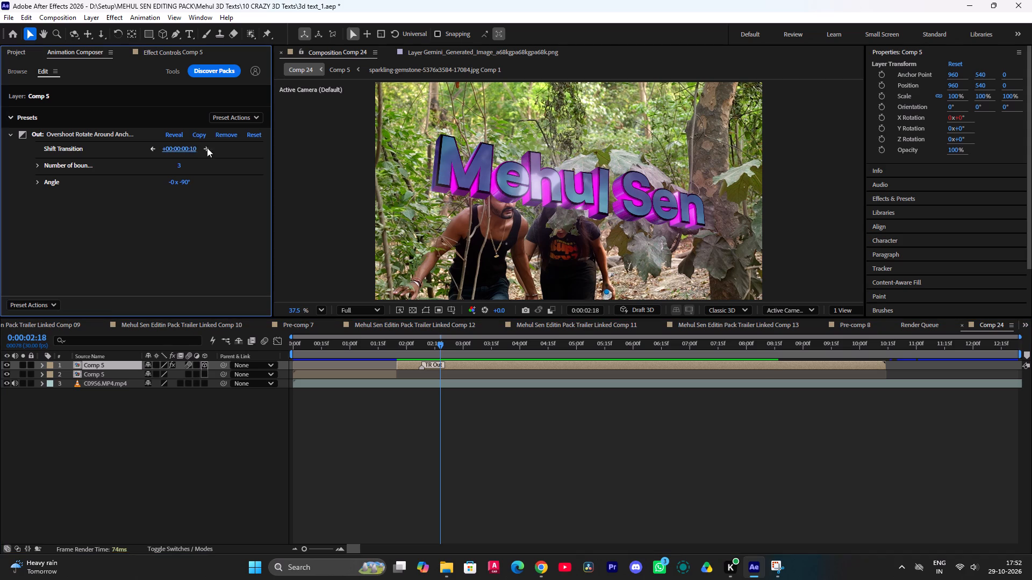
drag(207, 148, 414, 158)
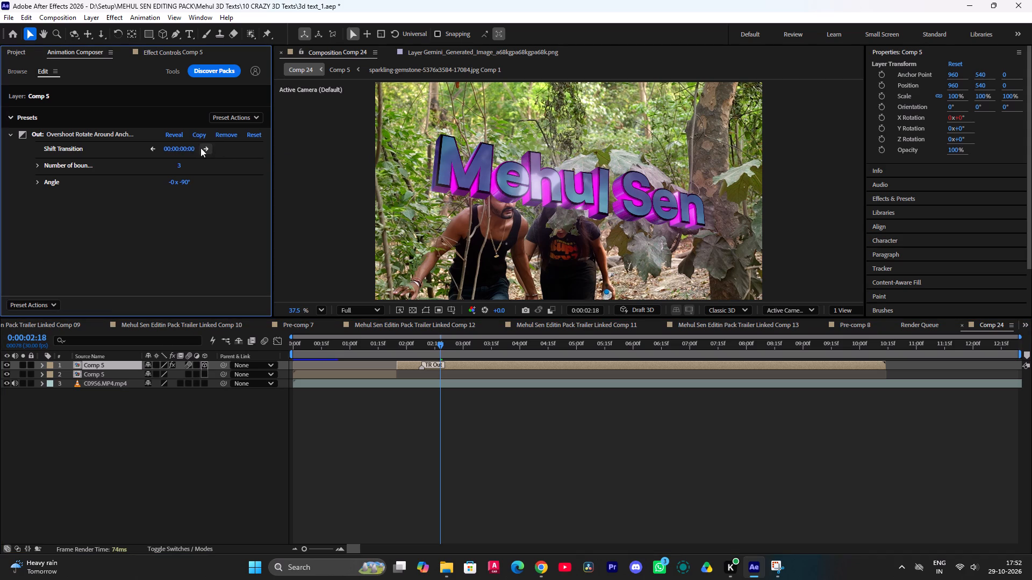
drag(192, 147, 360, 161)
drag(187, 150, 157, 204)
scroll(161, 193, down, 1)
drag(185, 150, 185, 150)
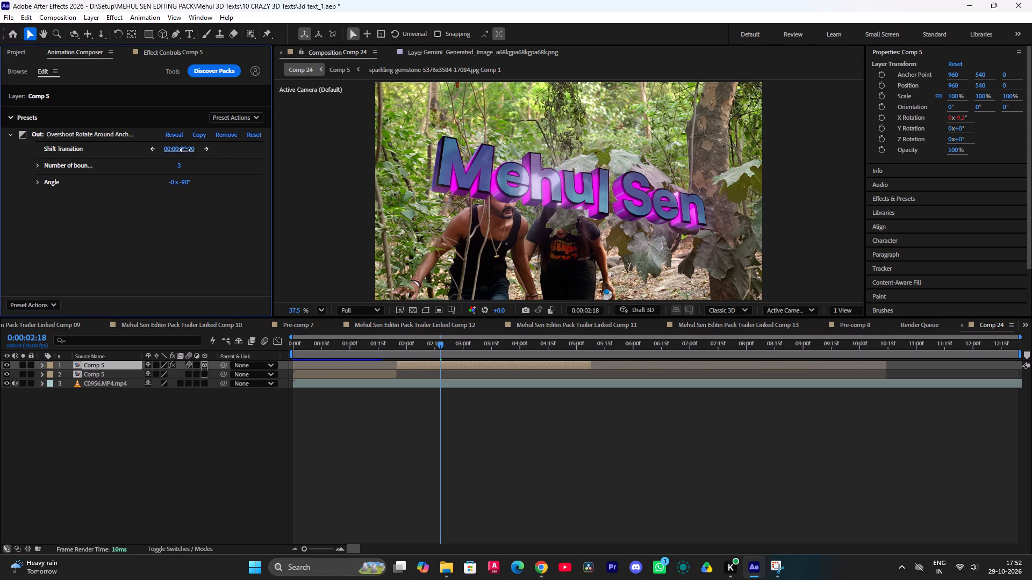
drag(185, 150, 185, 182)
drag(419, 336, 403, 354)
drag(430, 353, 534, 361)
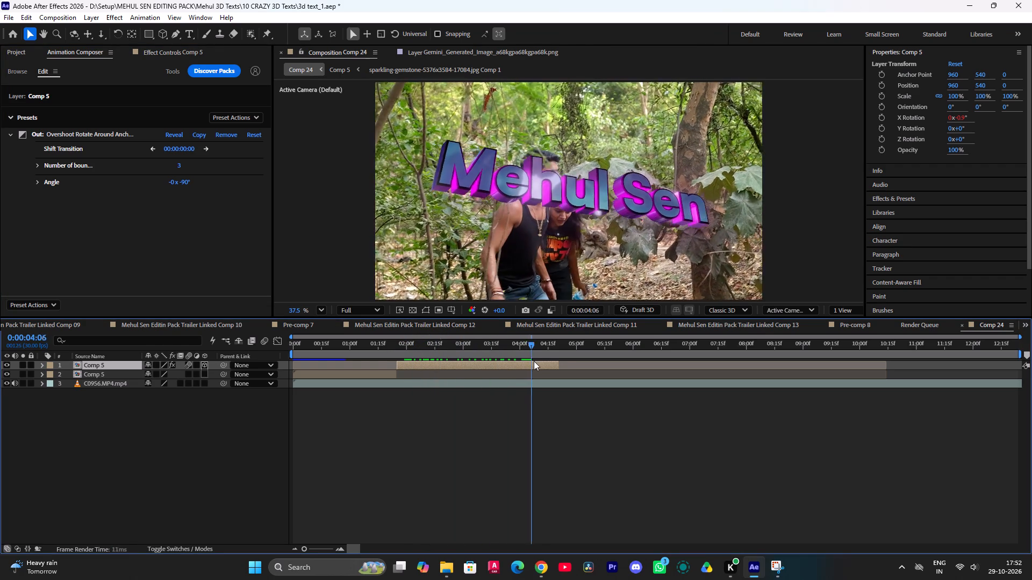
drag(534, 361, 438, 361)
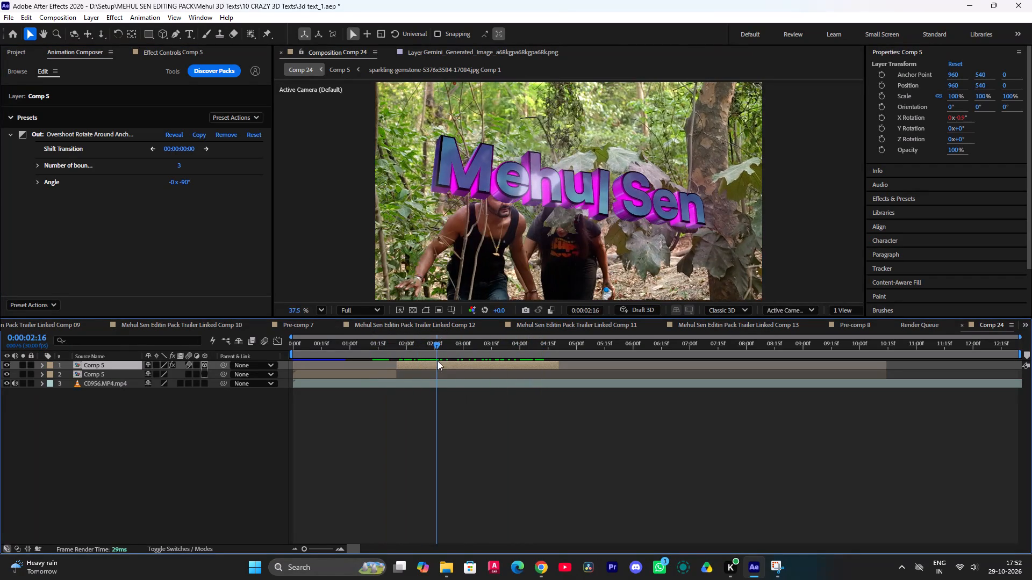
drag(188, 147, 174, 170)
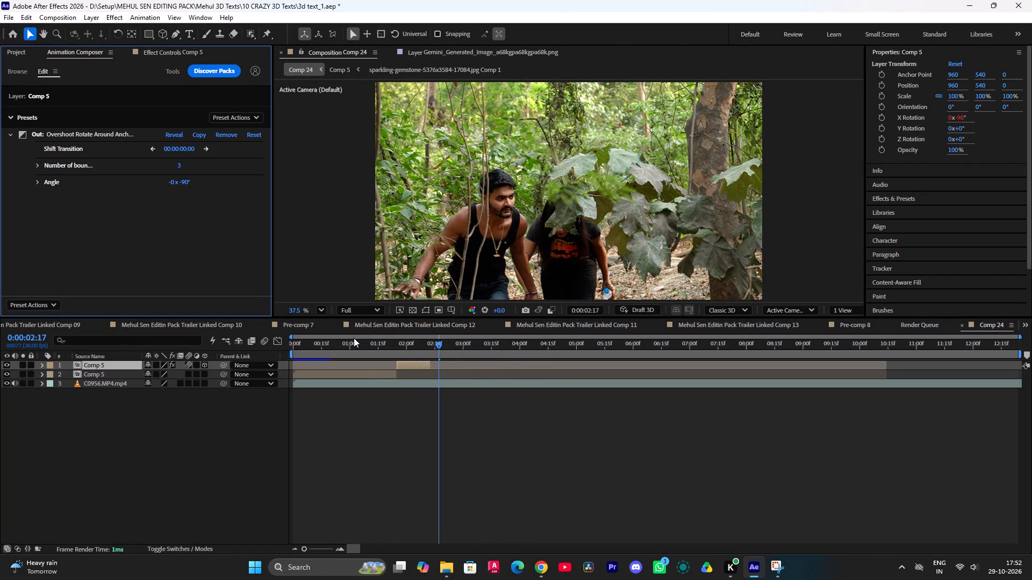
Play Comp 24 from the start and scrub across the second Comp 5 segment to check the retimed out animation.
drag(357, 337, 274, 353)
drag(339, 344, 245, 364)
key(space)
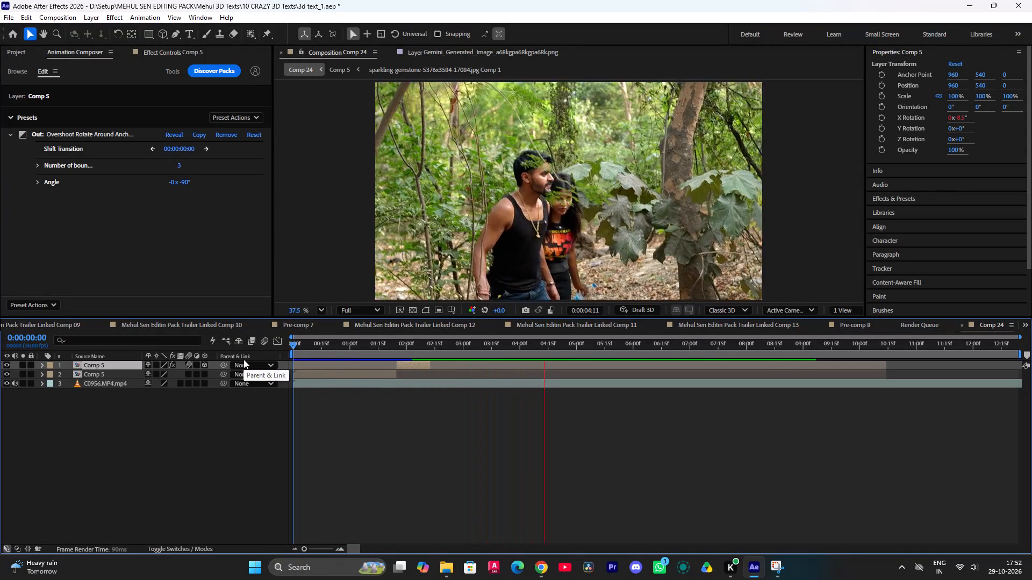
drag(372, 354, 216, 374)
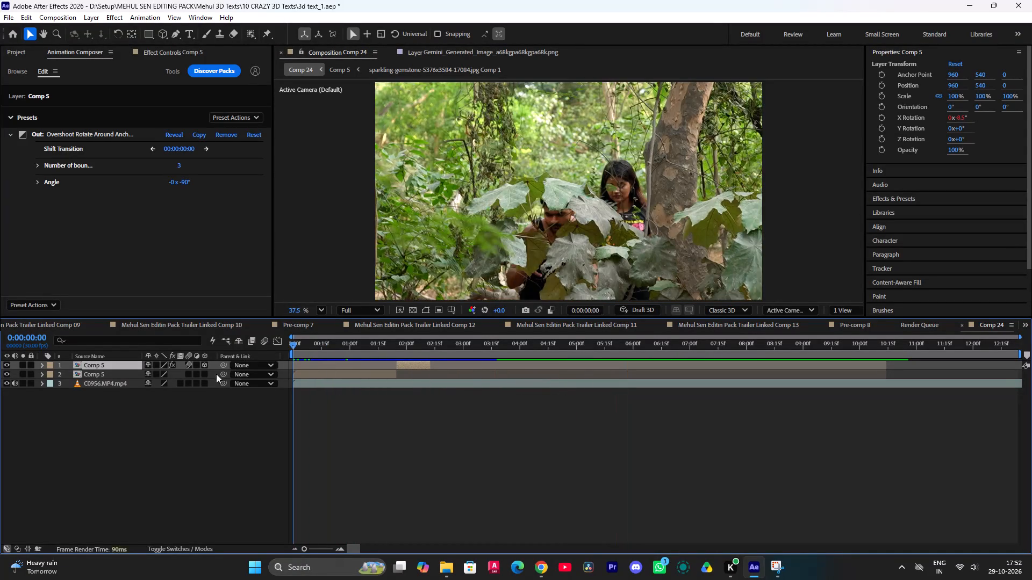
drag(216, 374, 432, 364)
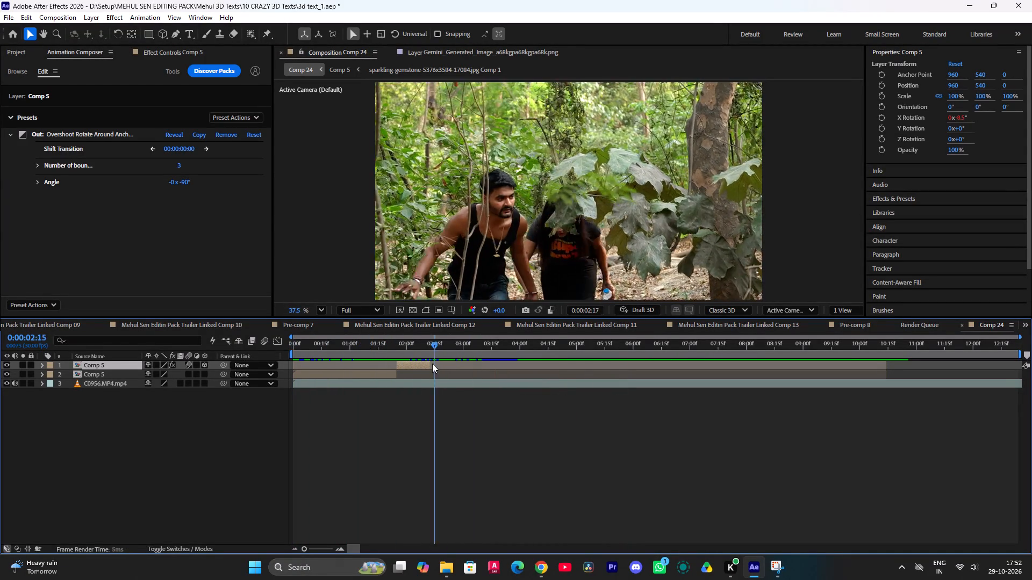
drag(432, 364, 405, 371)
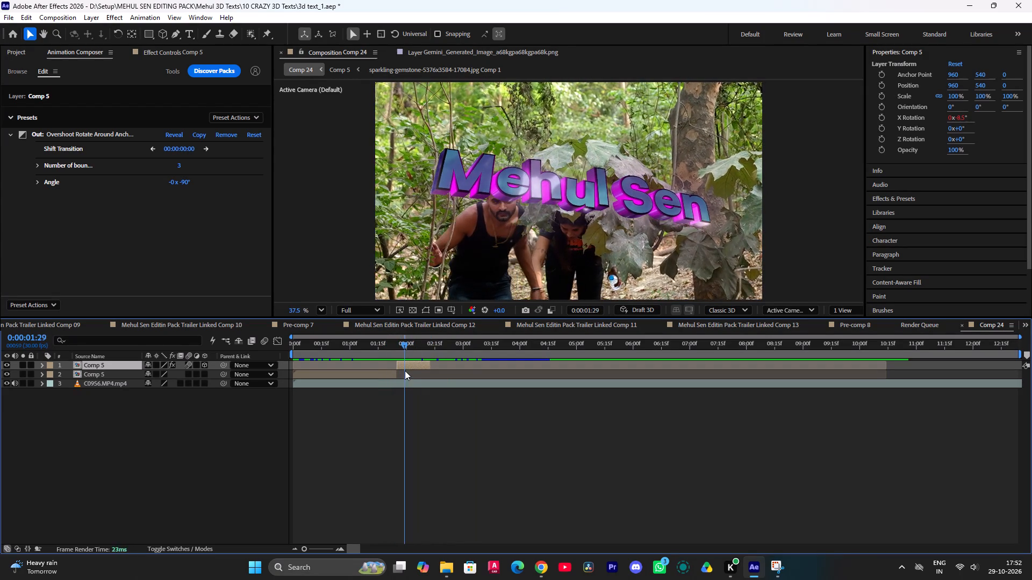
drag(405, 371, 445, 359)
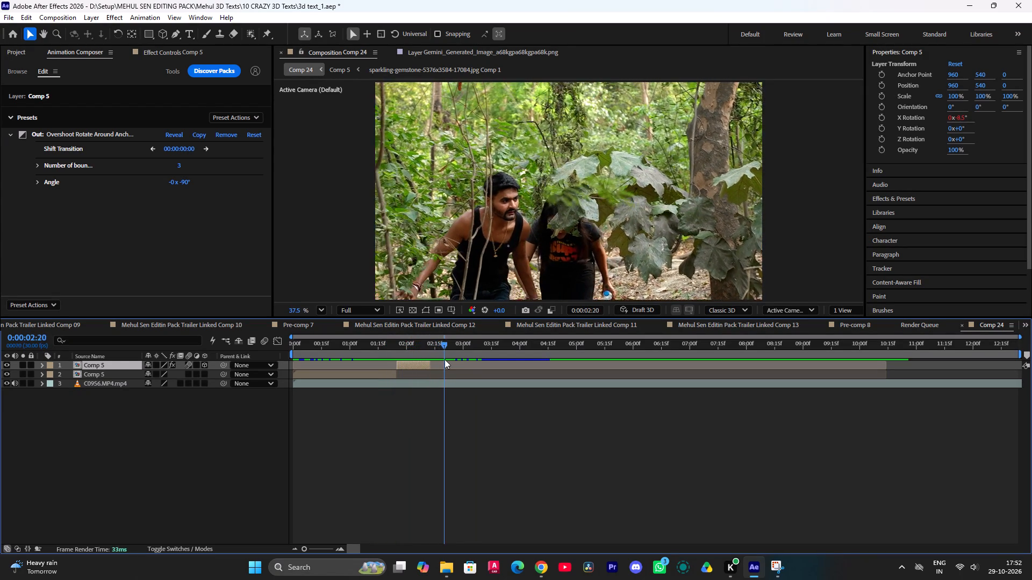
drag(445, 359, 1031, 111)
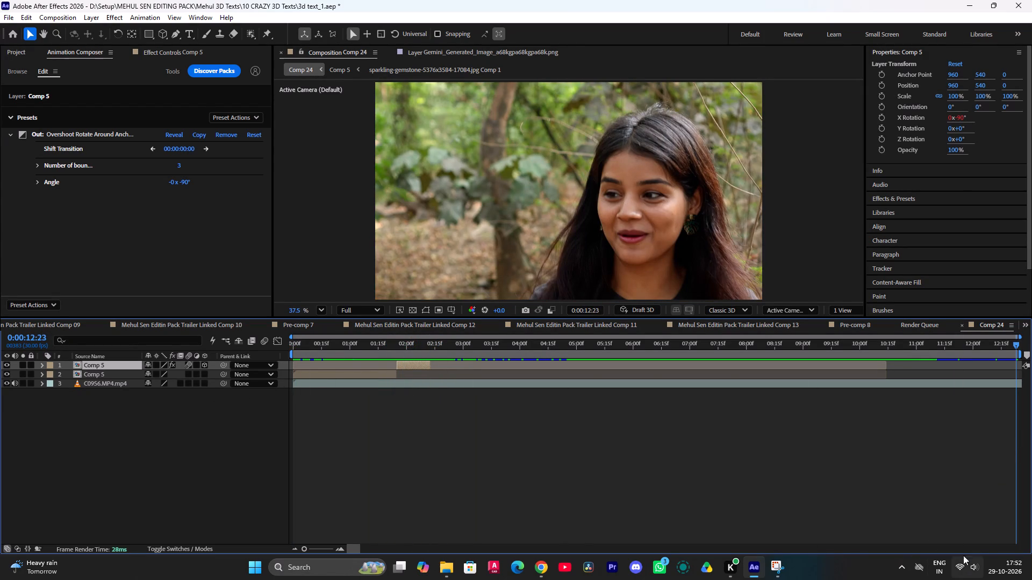
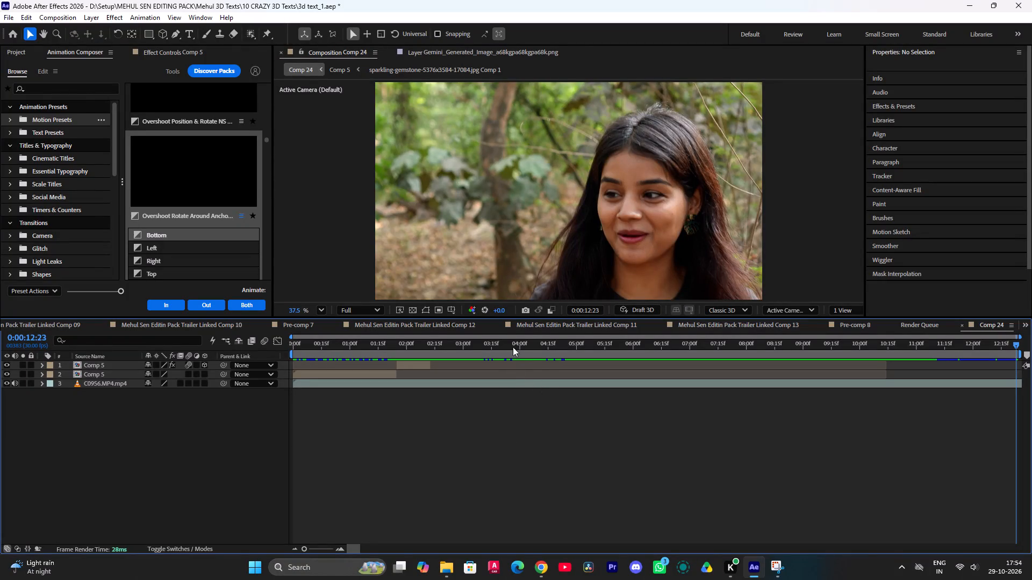
Scrub Comp 24 back across the split between the two Comp 5 segments to the start of the timeline.
drag(481, 346, 400, 366)
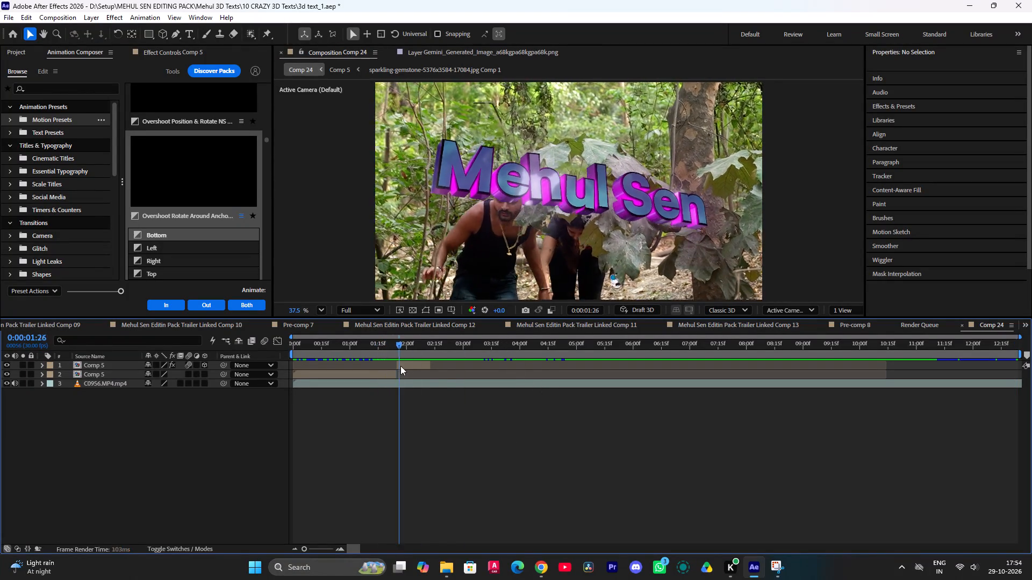
drag(400, 366, 290, 364)
Browse the remaining Animation Composer Motion Presets, from the overshoot presets to Wave Warp 2, and look at the Text Presets category.
click(167, 127)
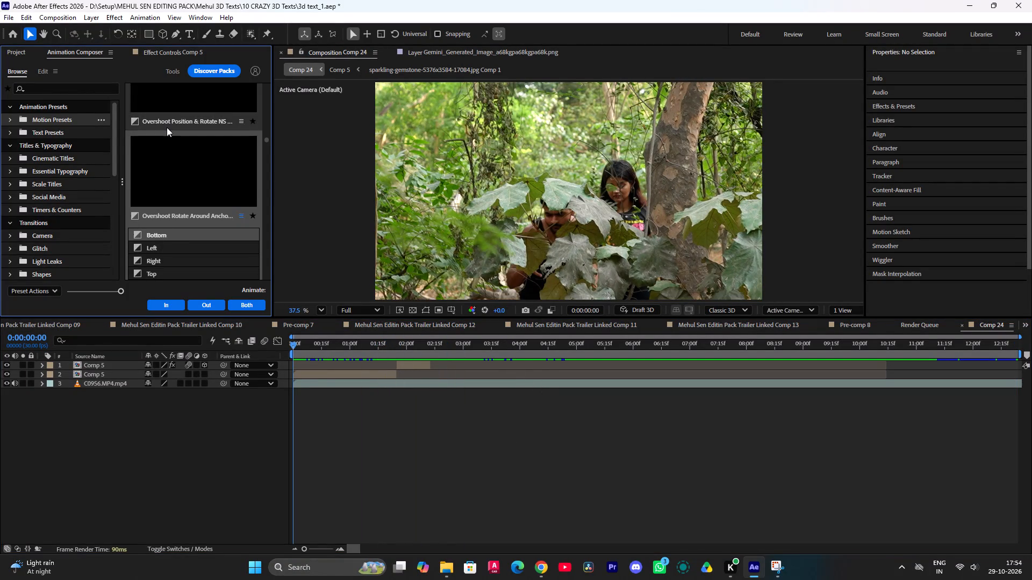
click(168, 166)
scroll(208, 199, down, 14)
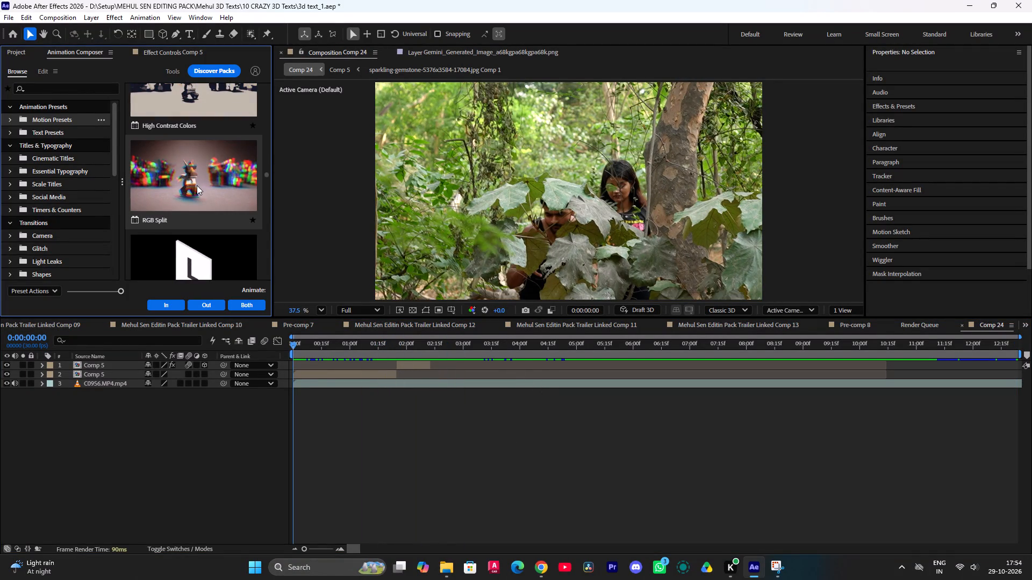
scroll(196, 183, down, 1)
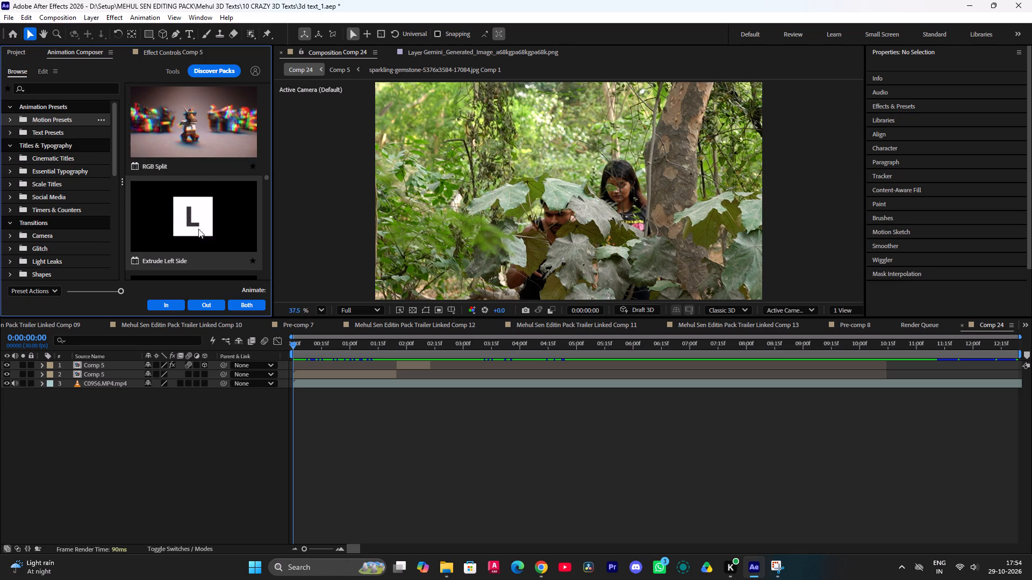
scroll(168, 221, down, 4)
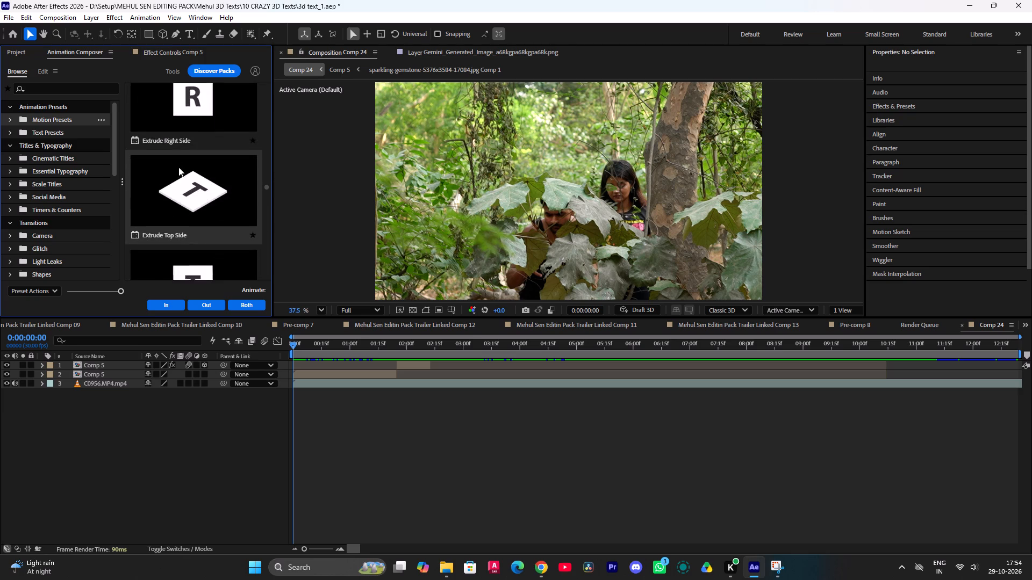
scroll(177, 162, down, 18)
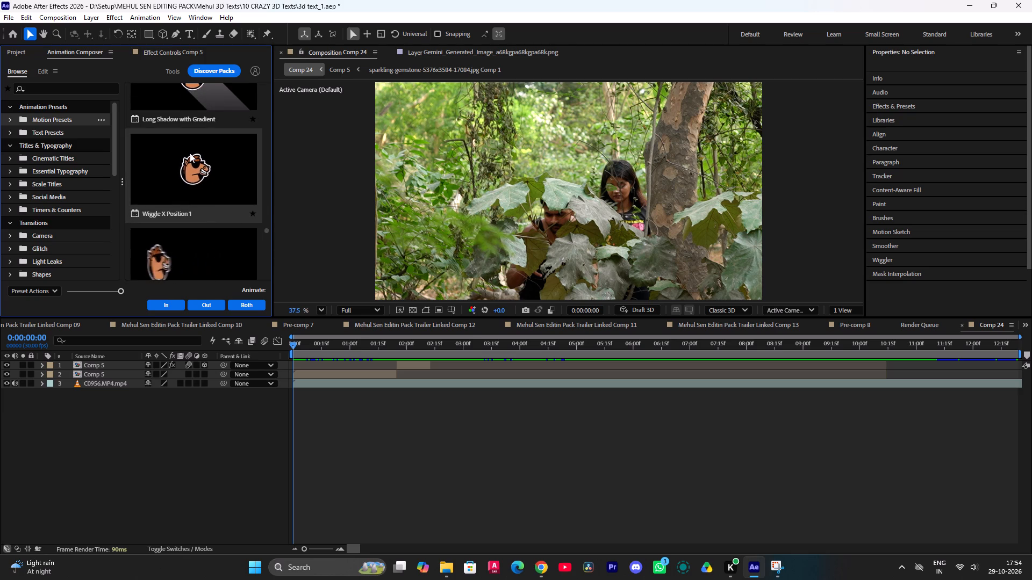
scroll(189, 156, down, 3)
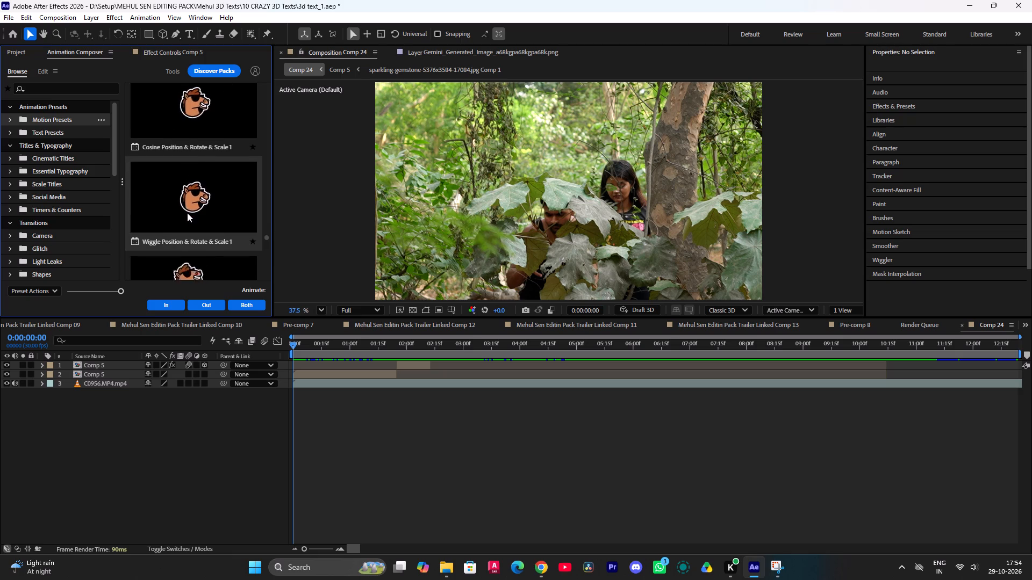
scroll(191, 209, down, 4)
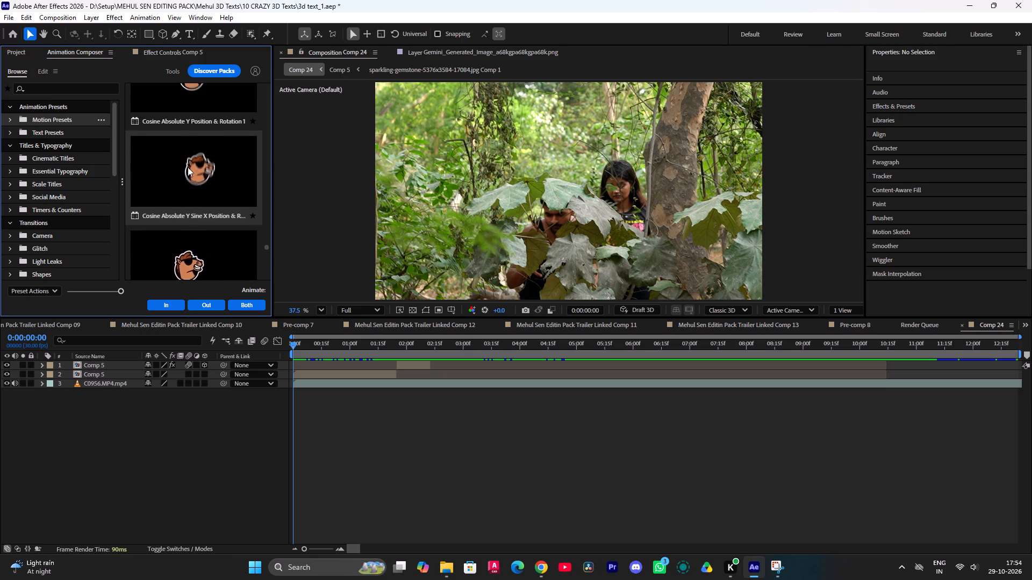
scroll(188, 167, up, 2)
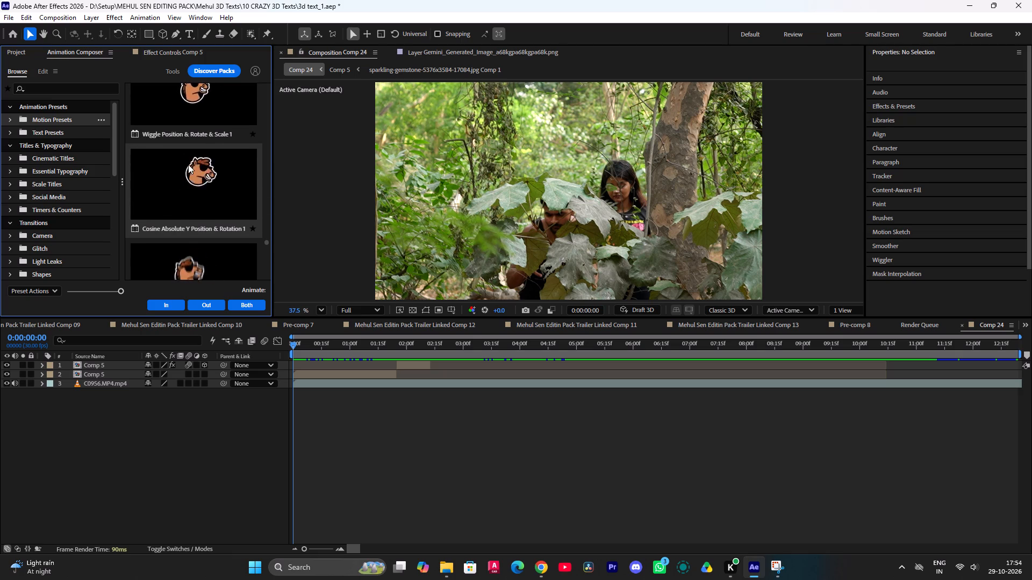
scroll(174, 185, down, 3)
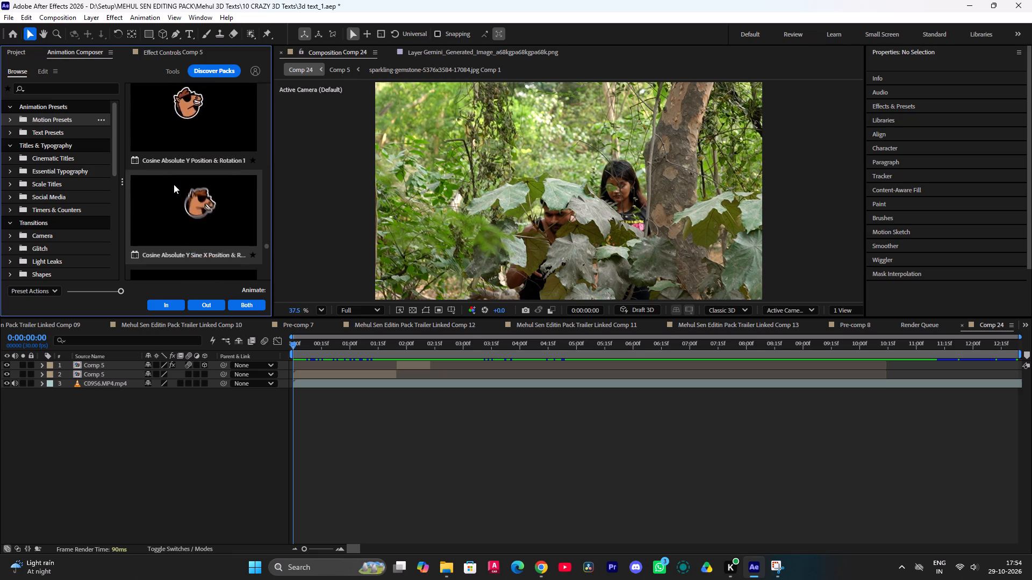
scroll(190, 208, down, 7)
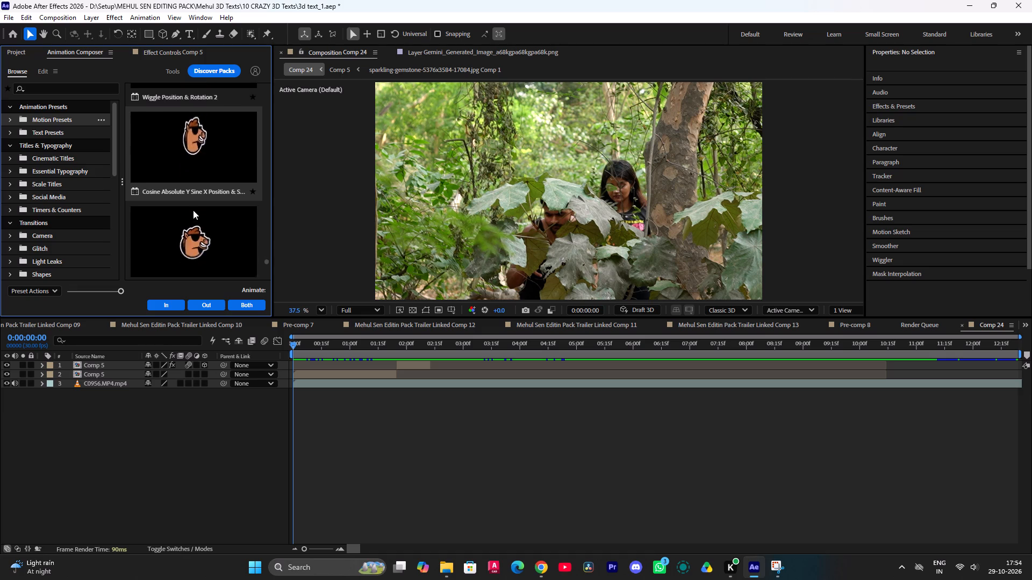
scroll(192, 212, down, 11)
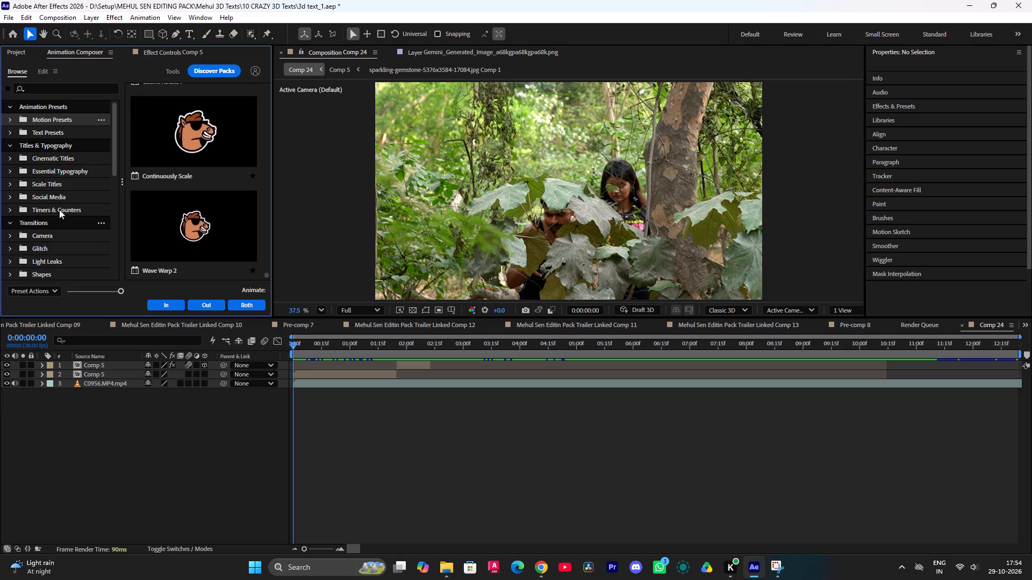
click(47, 135)
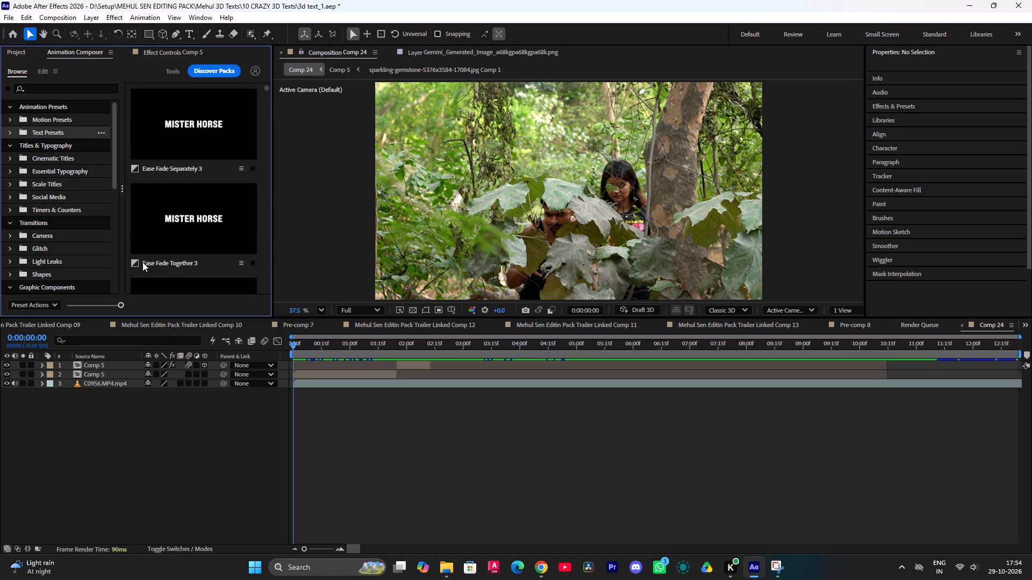
click(209, 316)
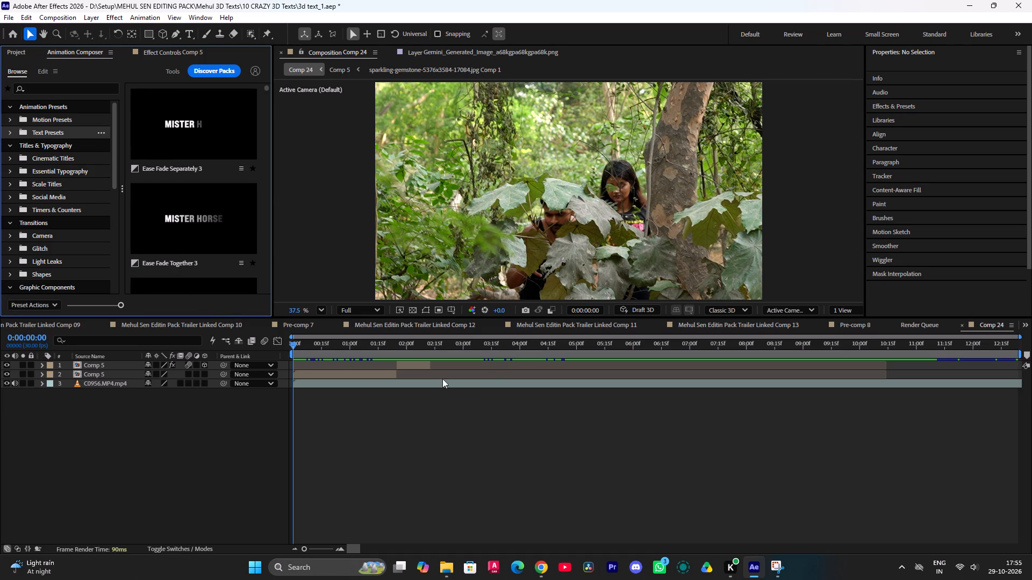
Scrub across the Comp 5 split and play back Comp 24 to review the text's out animation over the forest footage.
drag(324, 352, 370, 351)
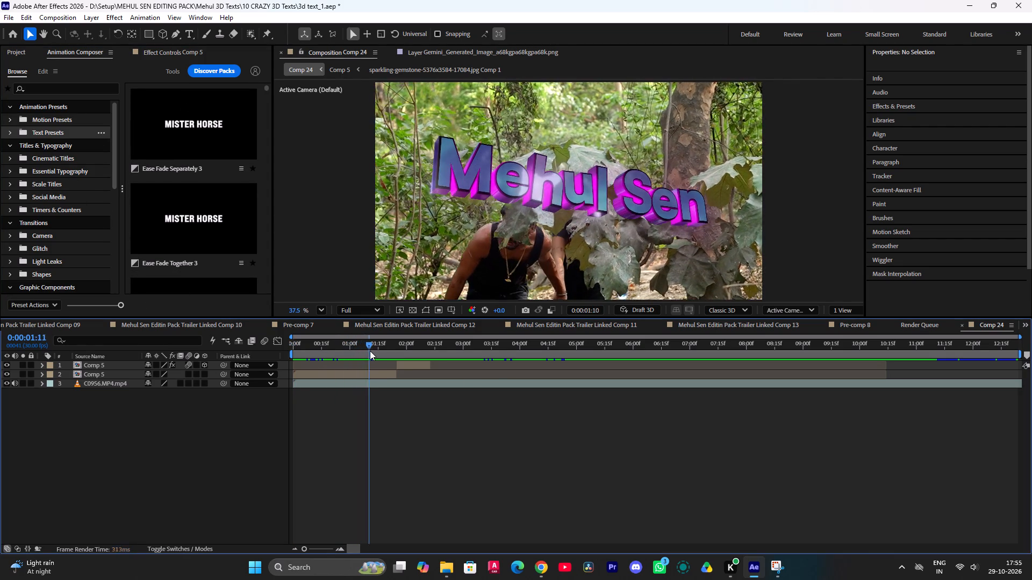
drag(370, 351, 406, 351)
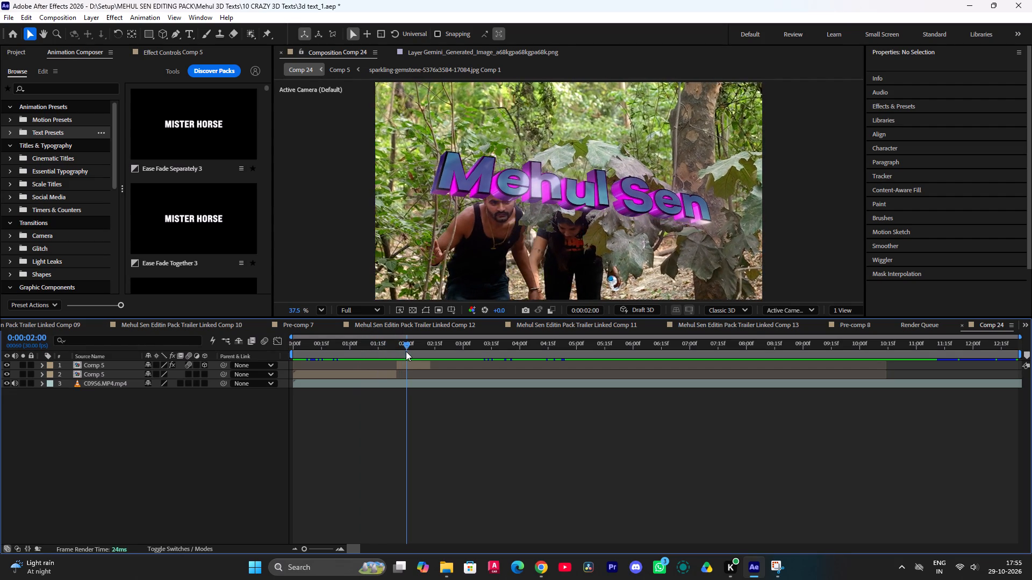
drag(406, 351, 379, 353)
key(space)
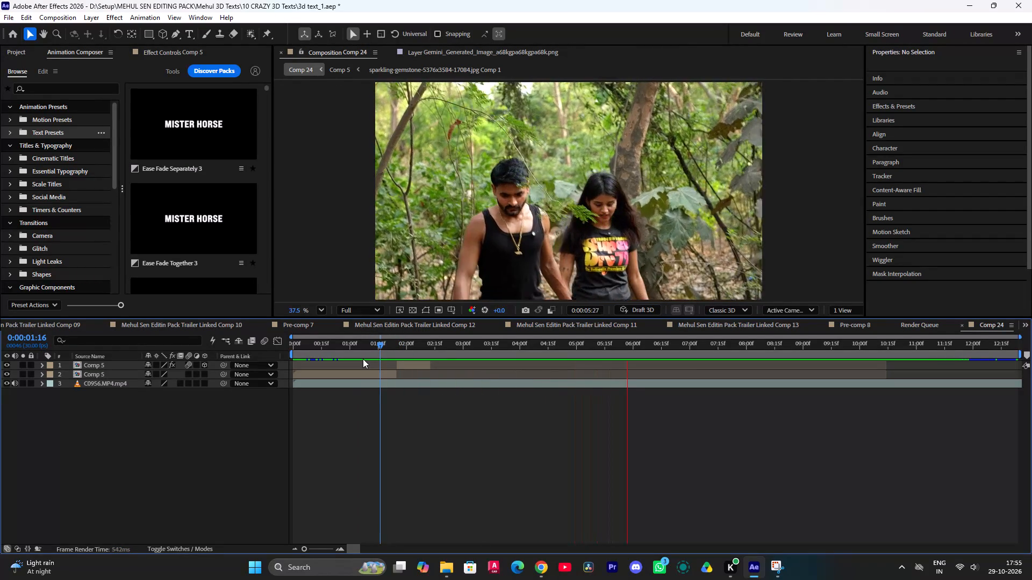
key(space)
key(space)
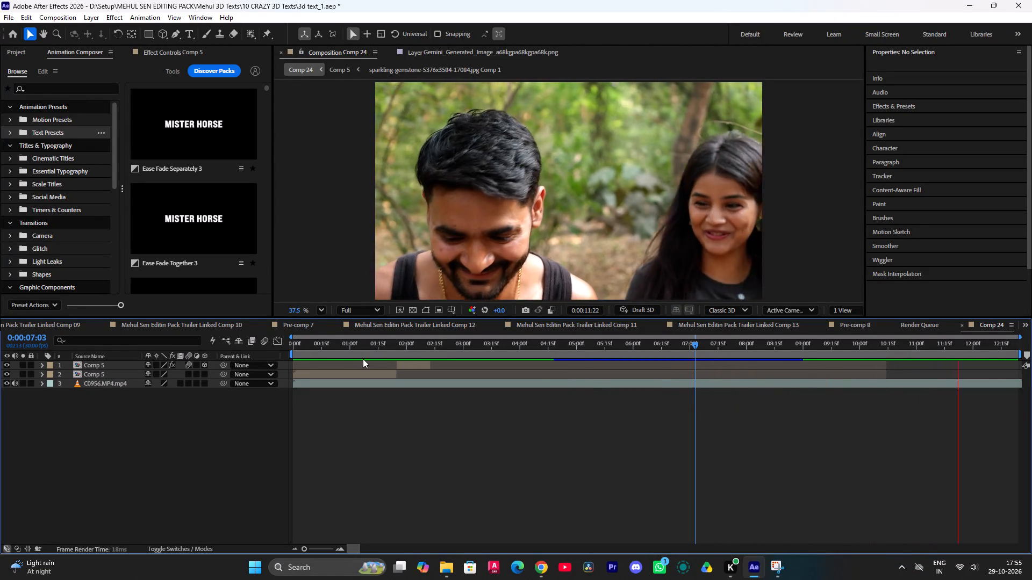
key(space)
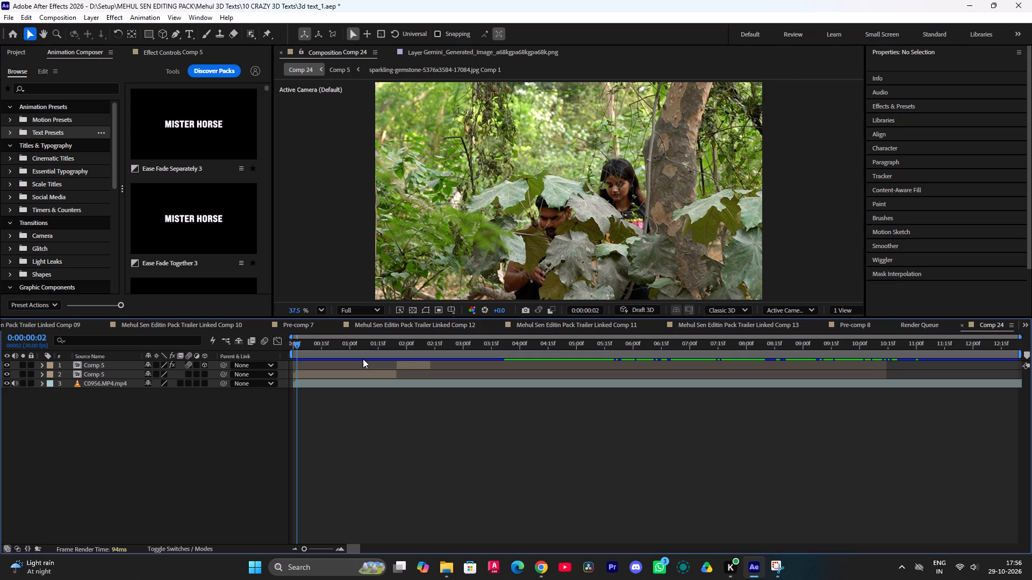
key(space)
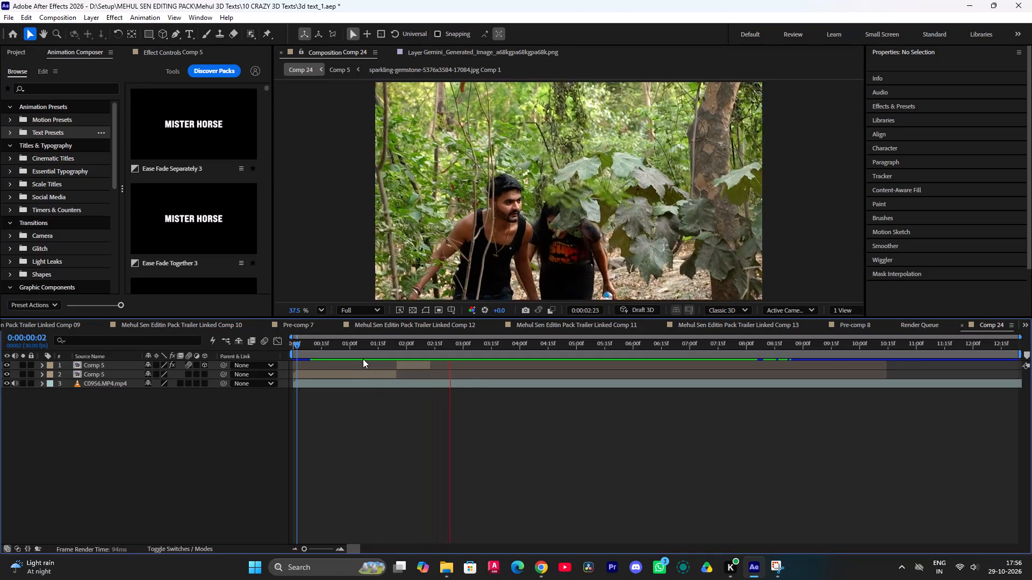
key(space)
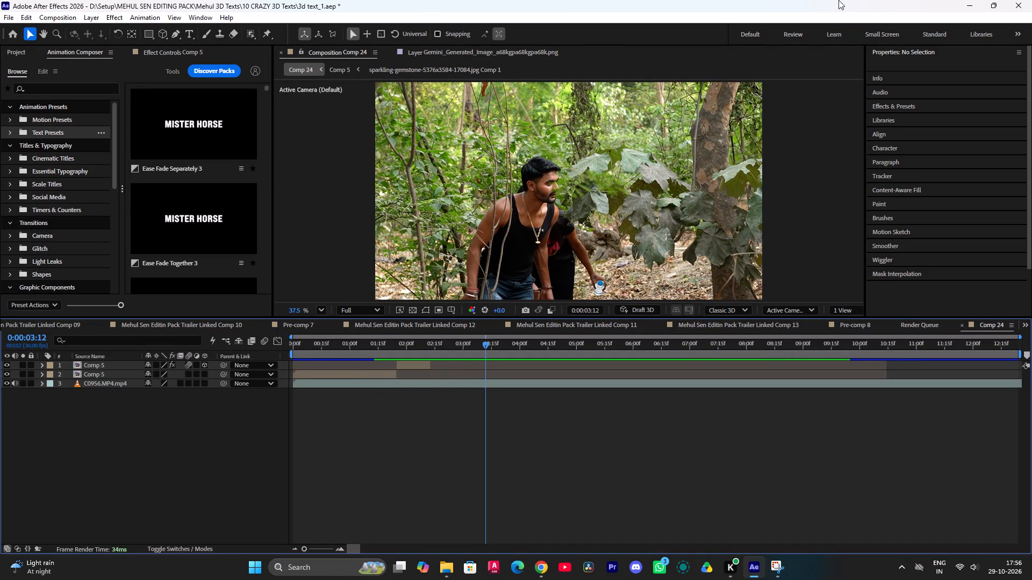
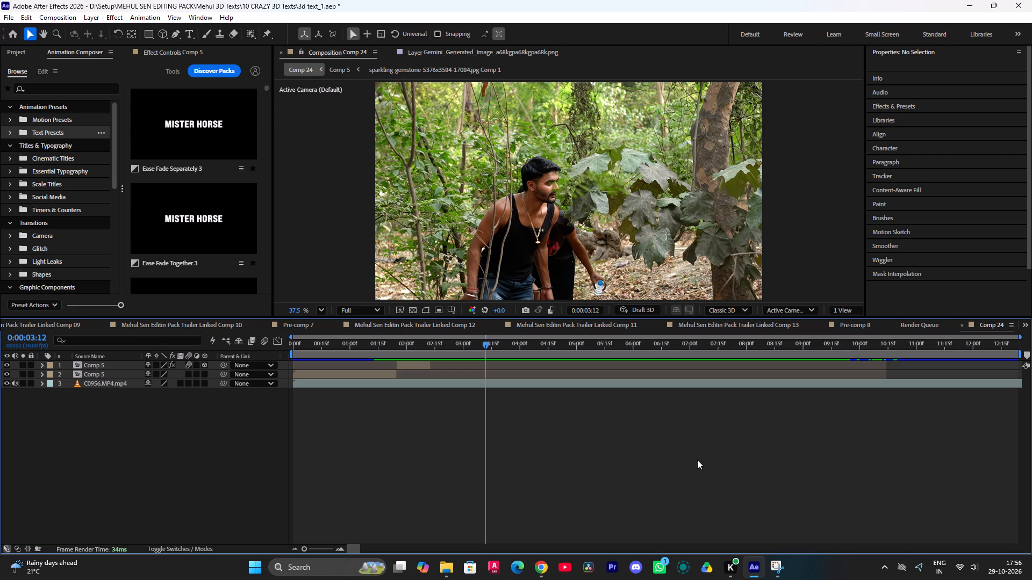
Switch to File Explorer, open the footage subfolder inside the deep folder on drive D:, and look through its files.
click(534, 567)
click(421, 561)
click(444, 571)
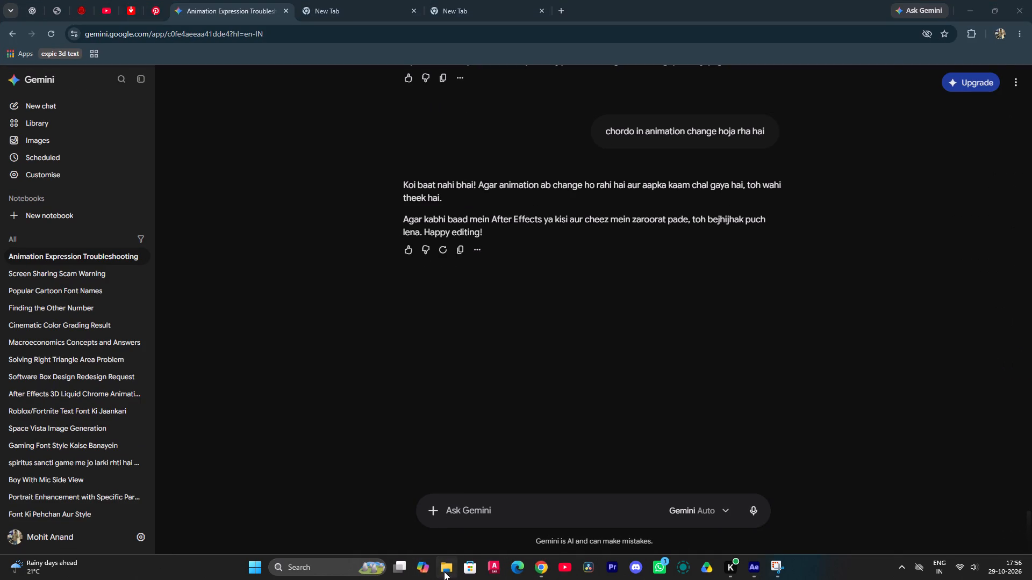
right_click(413, 564)
click(412, 542)
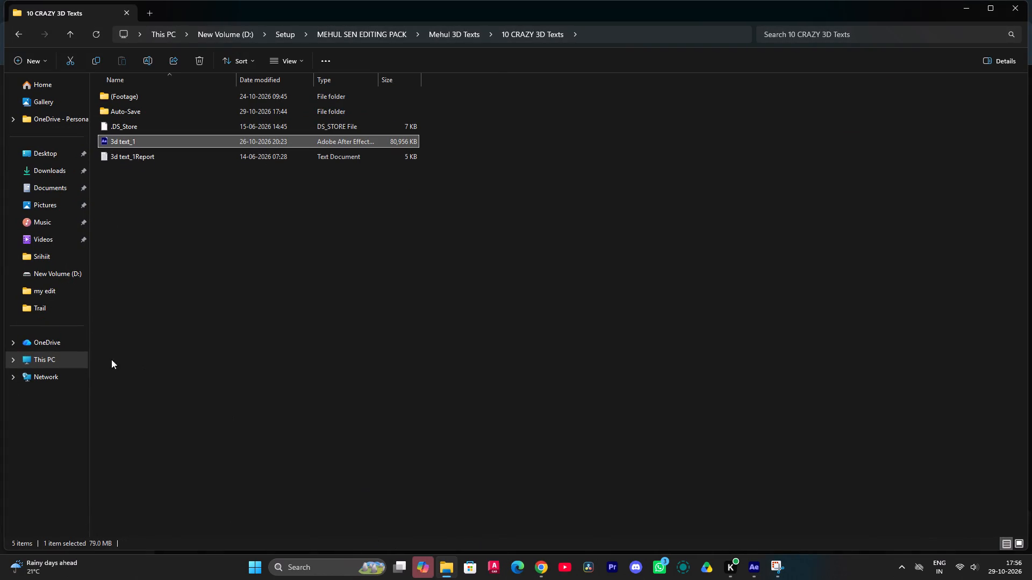
click(69, 361)
double_click(308, 98)
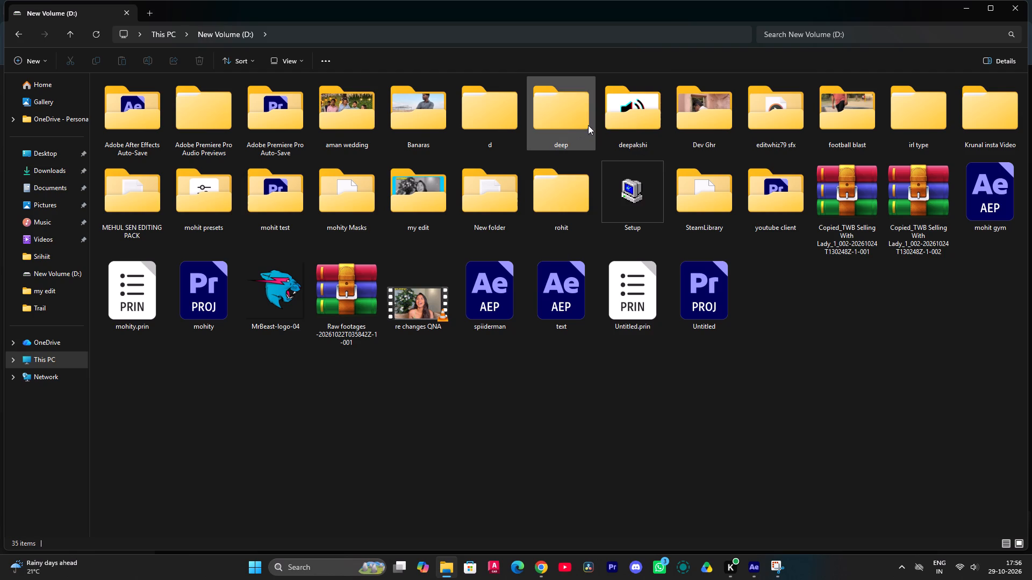
click(617, 116)
double_click(567, 115)
double_click(244, 99)
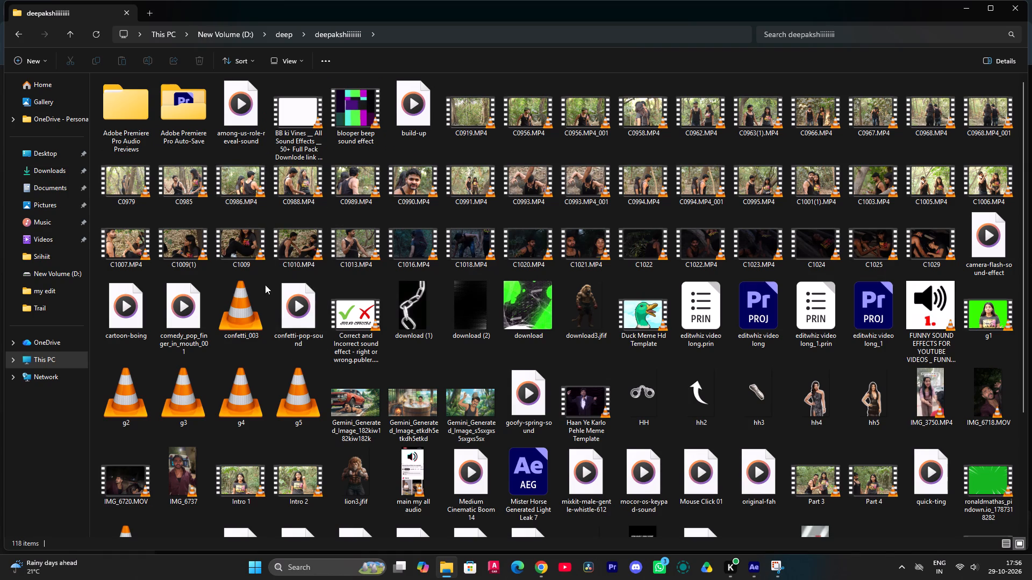
scroll(588, 311, down, 1)
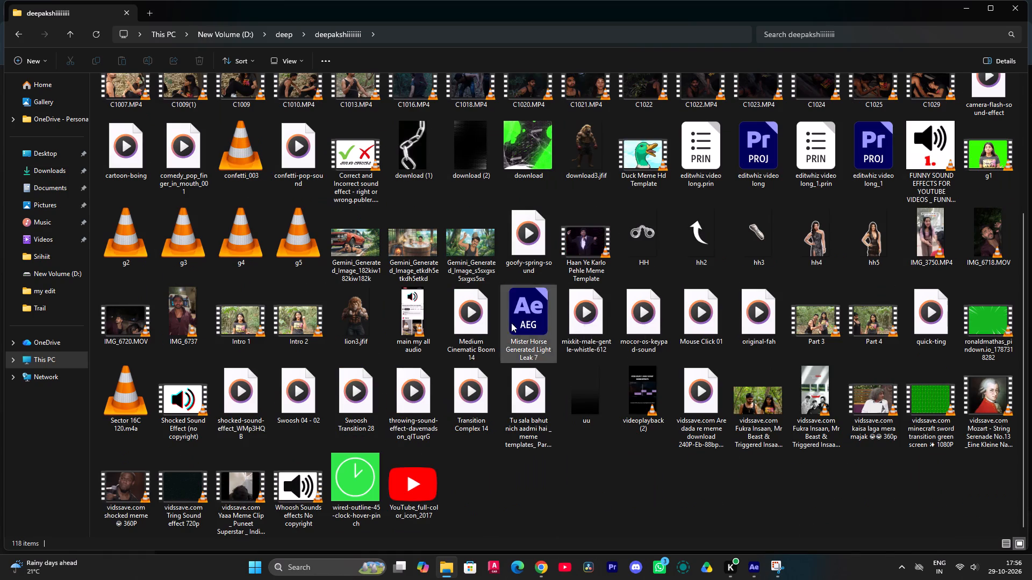
scroll(457, 323, down, 1)
scroll(457, 323, up, 1)
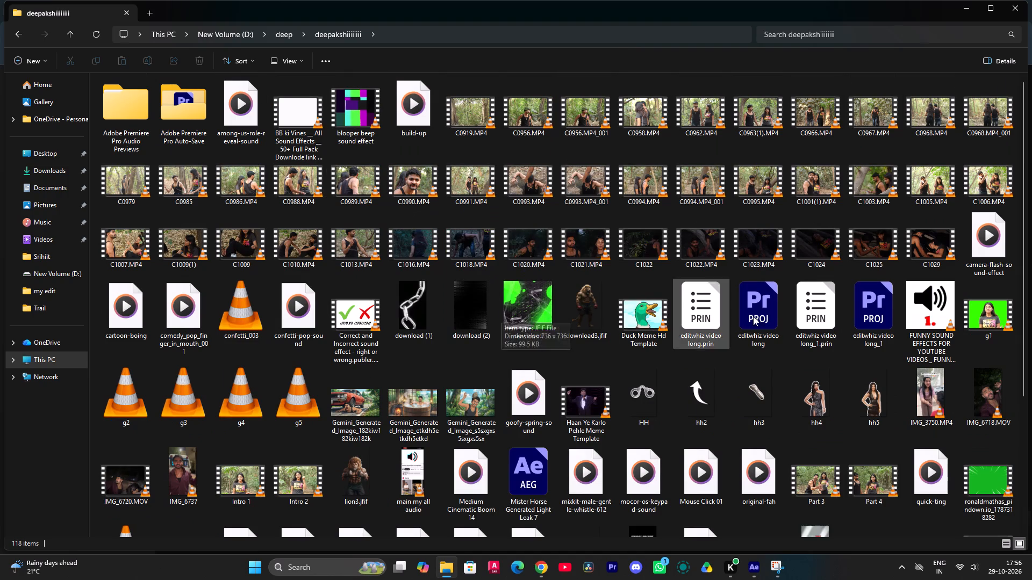
Close After Effects without saving the changes to 3d text_1.aep, and close the Snipping Tool window.
click(759, 569)
click(1031, 0)
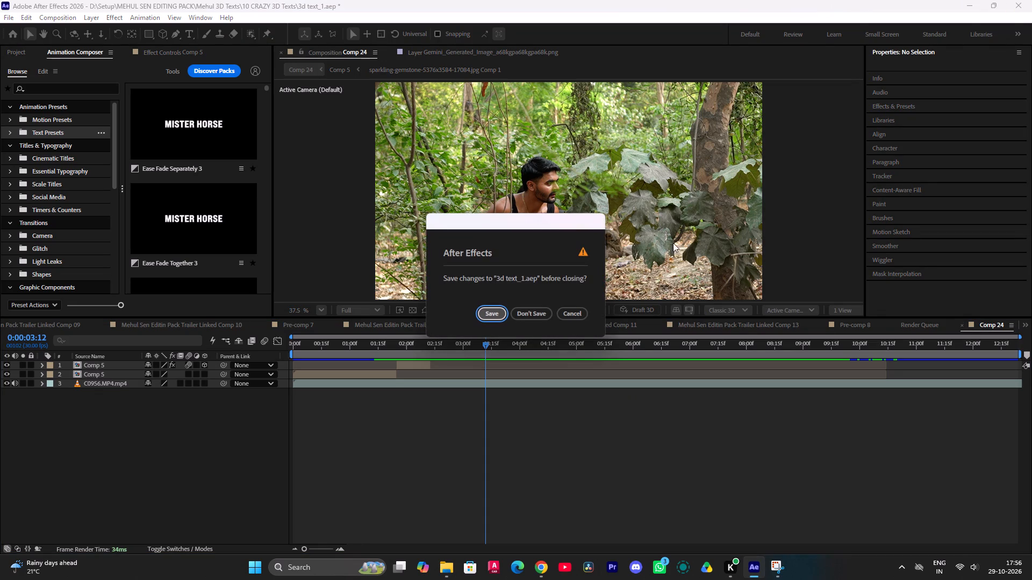
click(537, 314)
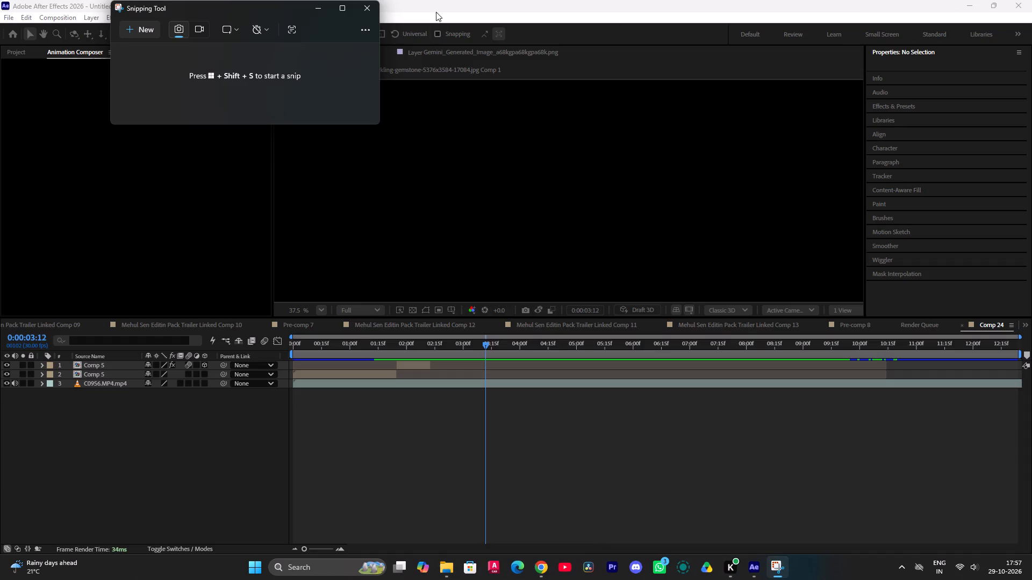
click(361, 8)
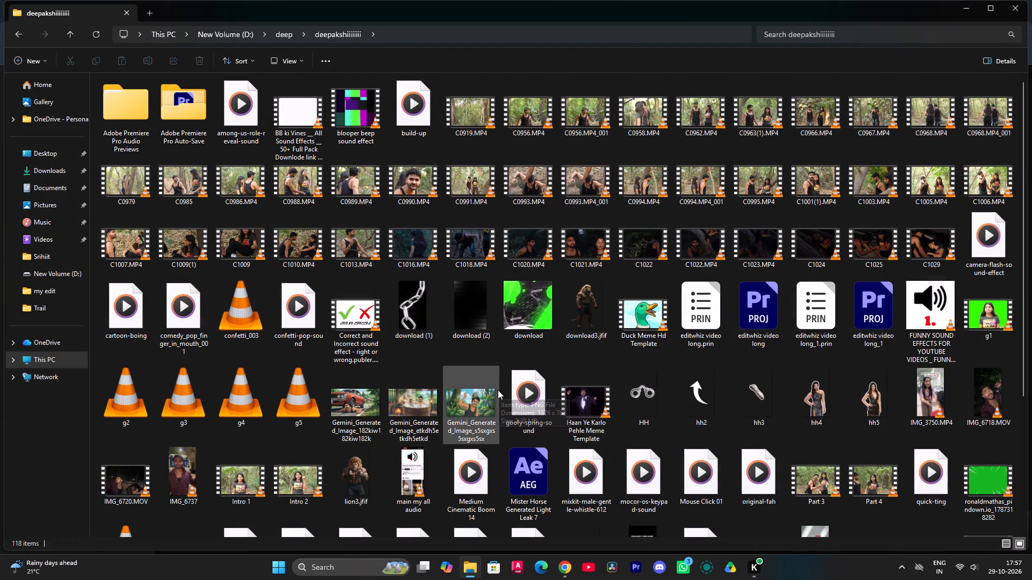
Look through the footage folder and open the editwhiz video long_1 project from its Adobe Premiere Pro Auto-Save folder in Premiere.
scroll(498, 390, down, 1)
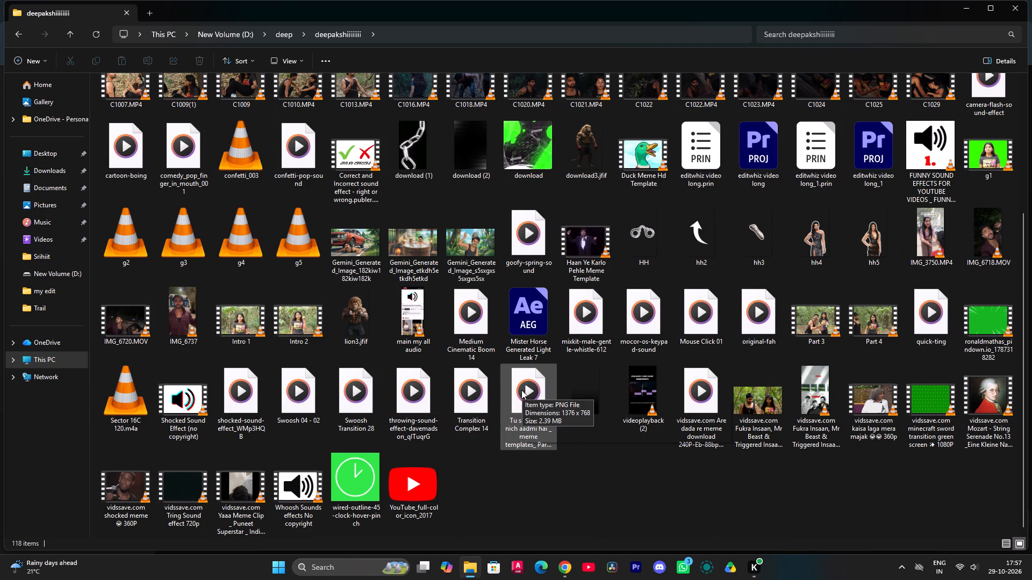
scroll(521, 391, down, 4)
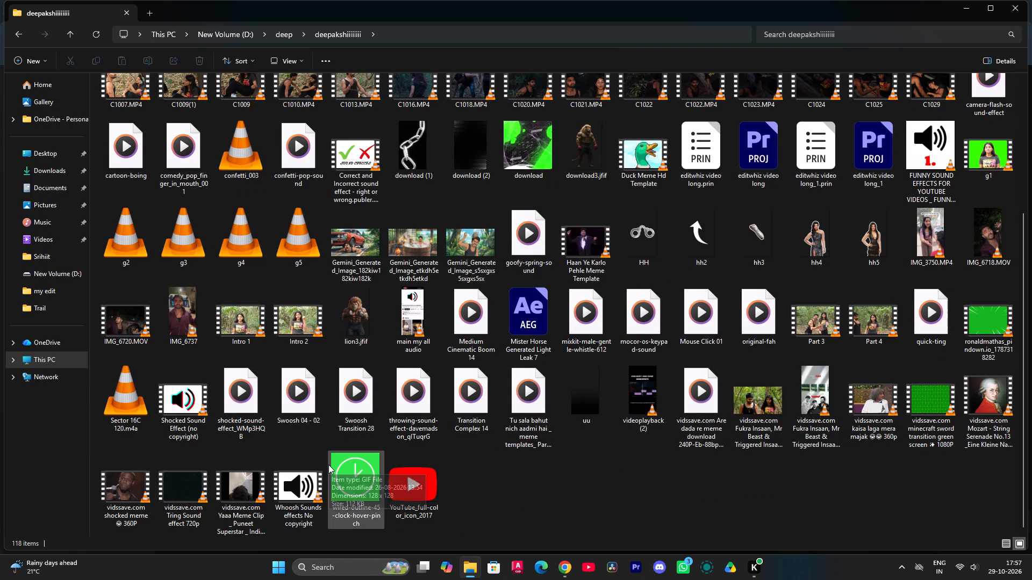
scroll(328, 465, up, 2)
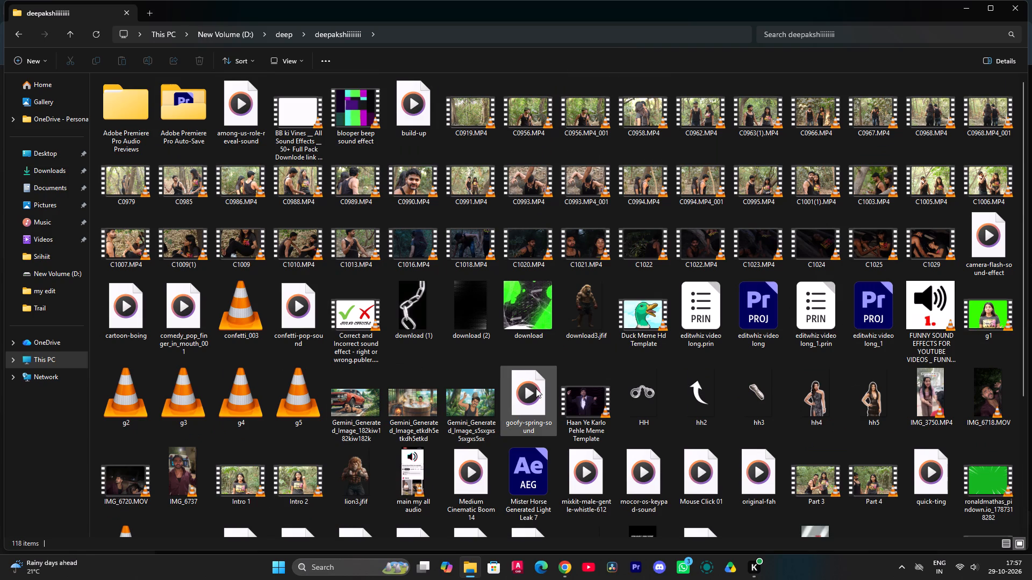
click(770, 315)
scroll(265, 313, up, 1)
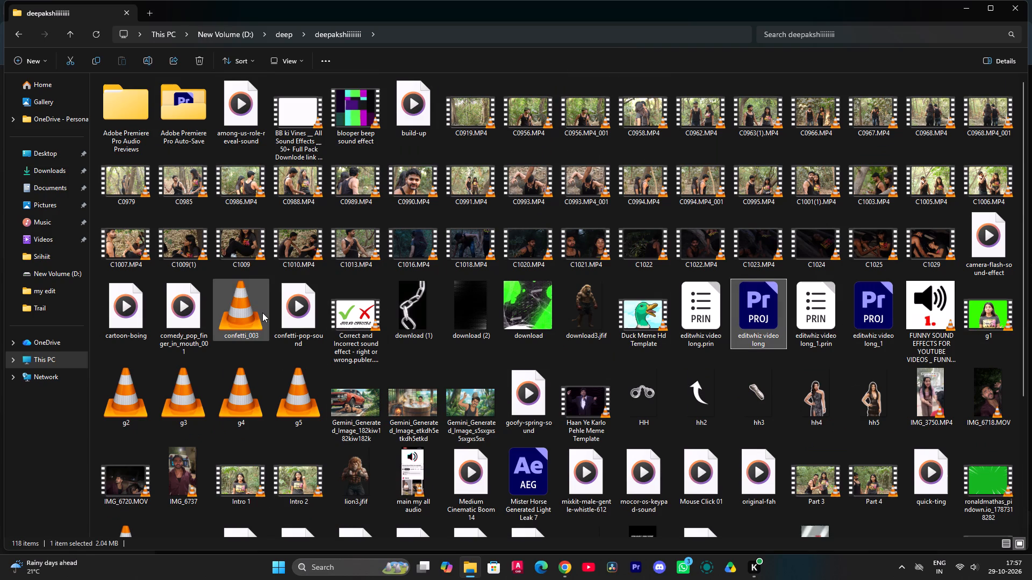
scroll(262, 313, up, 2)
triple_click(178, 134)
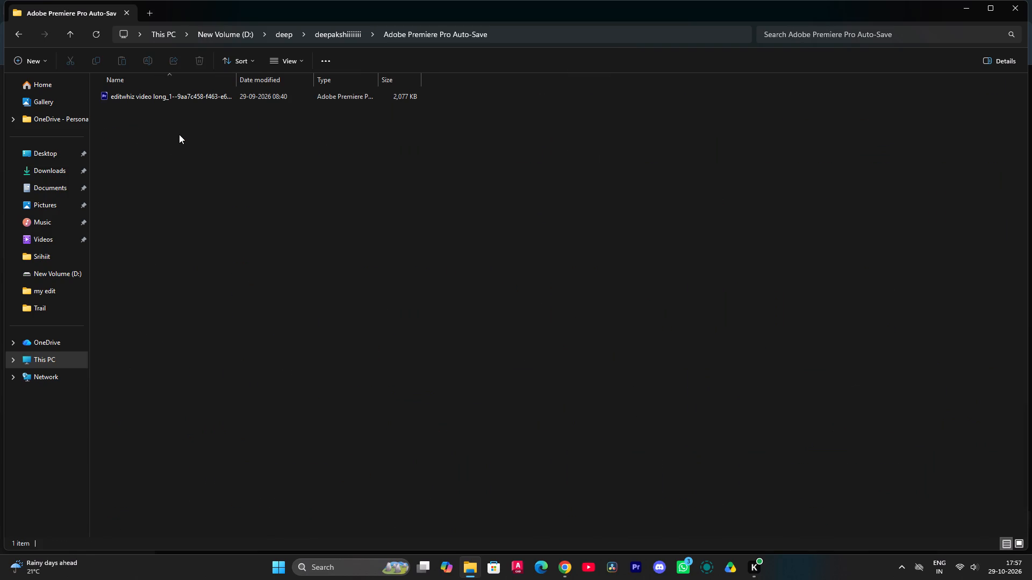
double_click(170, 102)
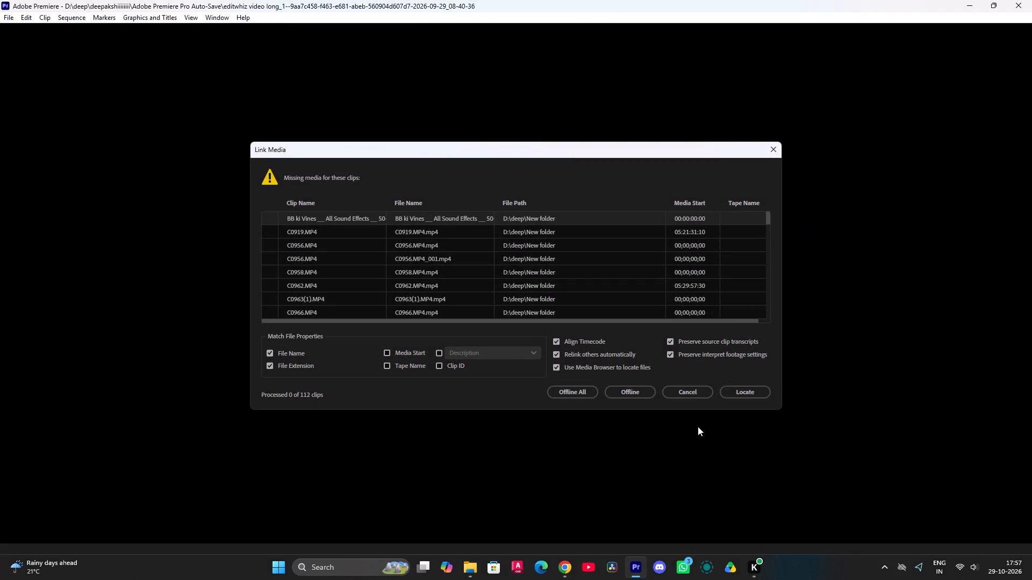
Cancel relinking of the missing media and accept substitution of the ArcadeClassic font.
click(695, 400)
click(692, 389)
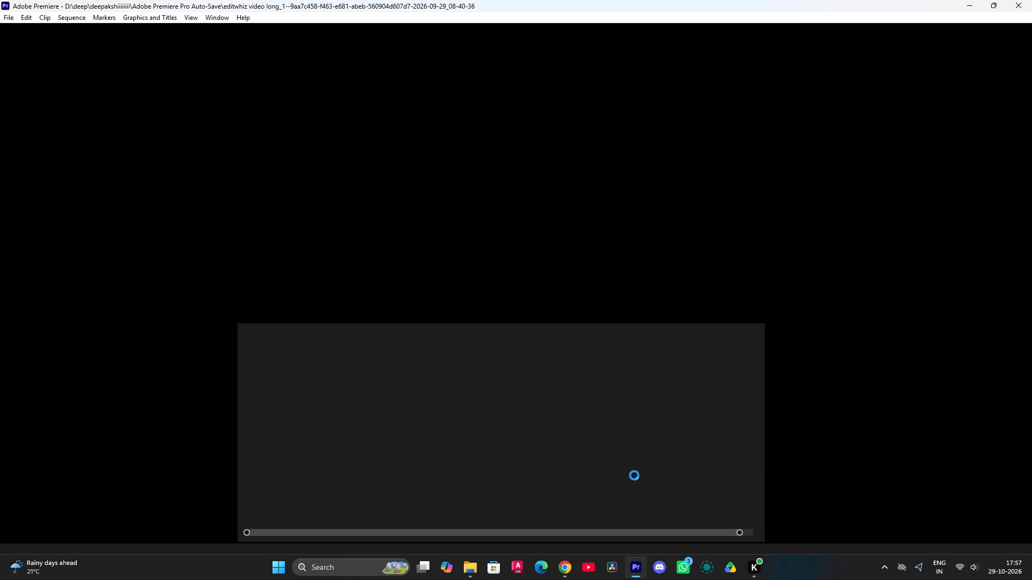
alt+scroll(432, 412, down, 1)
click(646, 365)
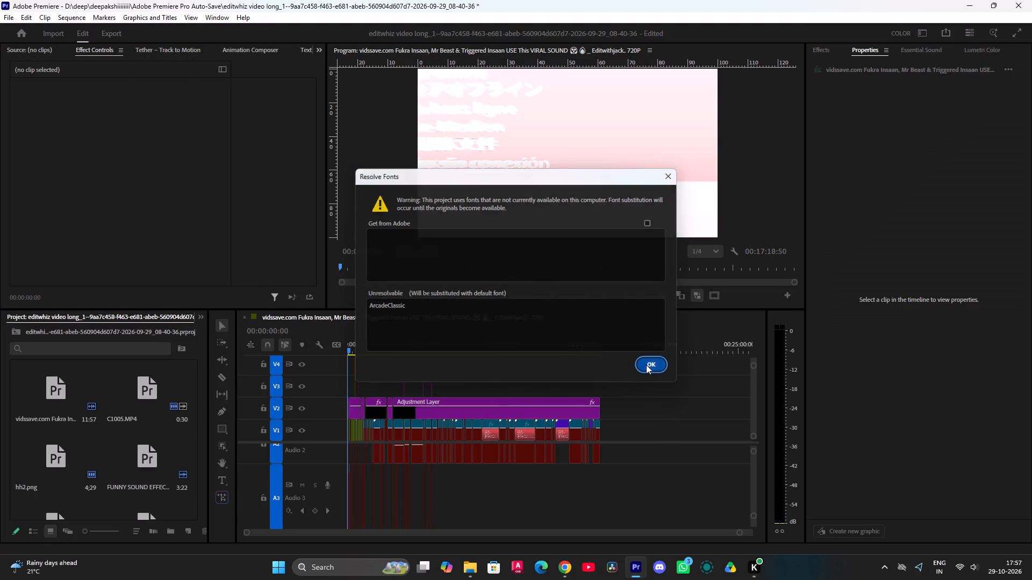
Play and scrub the first seconds of the main sequence to examine its opening titles and layered clips.
key(space)
alt+scroll(375, 387, up, 13)
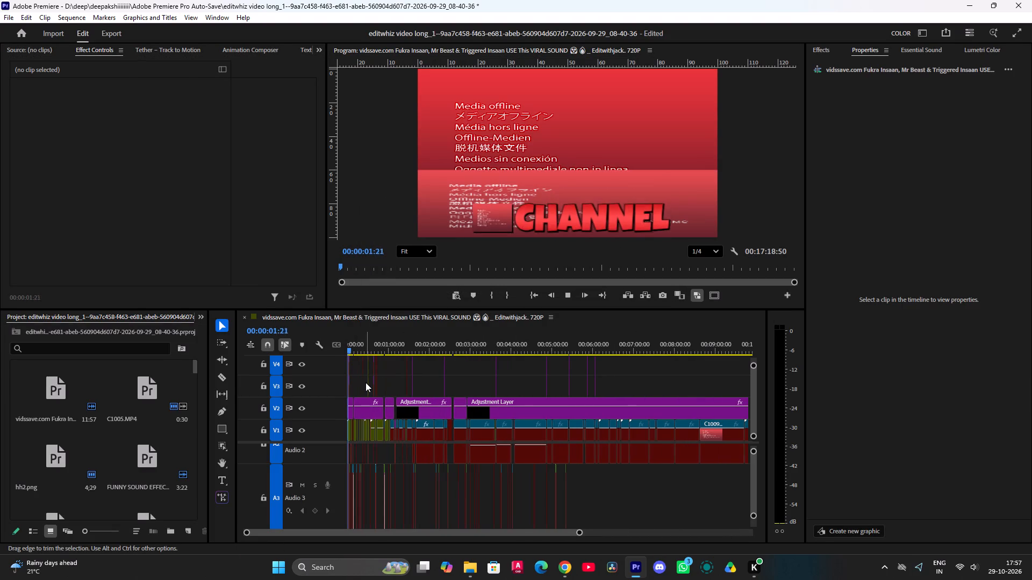
alt+scroll(365, 382, up, 18)
alt+scroll(371, 383, up, 3)
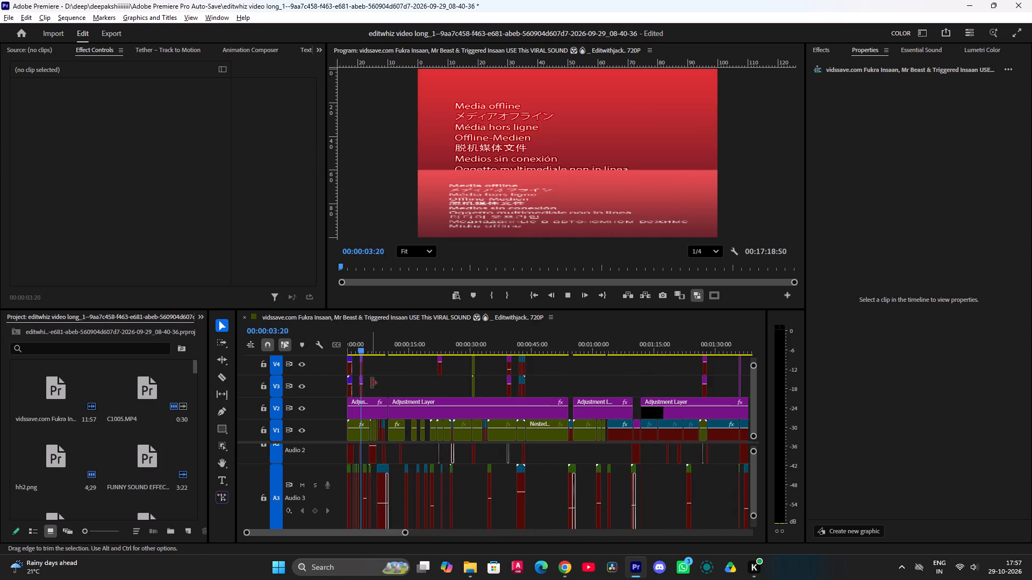
alt+scroll(371, 383, up, 8)
scroll(379, 382, up, 3)
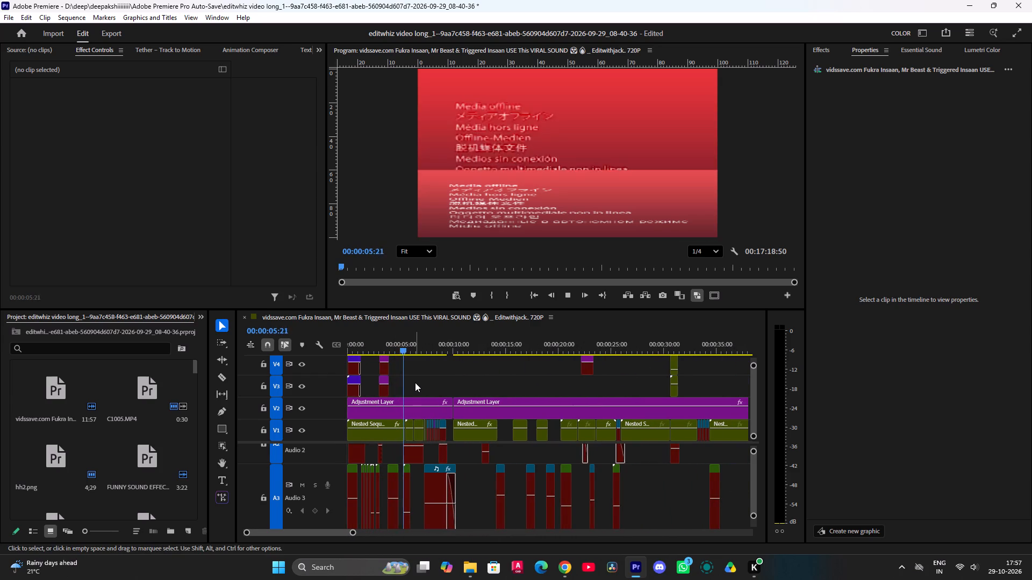
alt+scroll(408, 381, up, 3)
scroll(400, 371, up, 1)
key(space)
drag(417, 340, 399, 345)
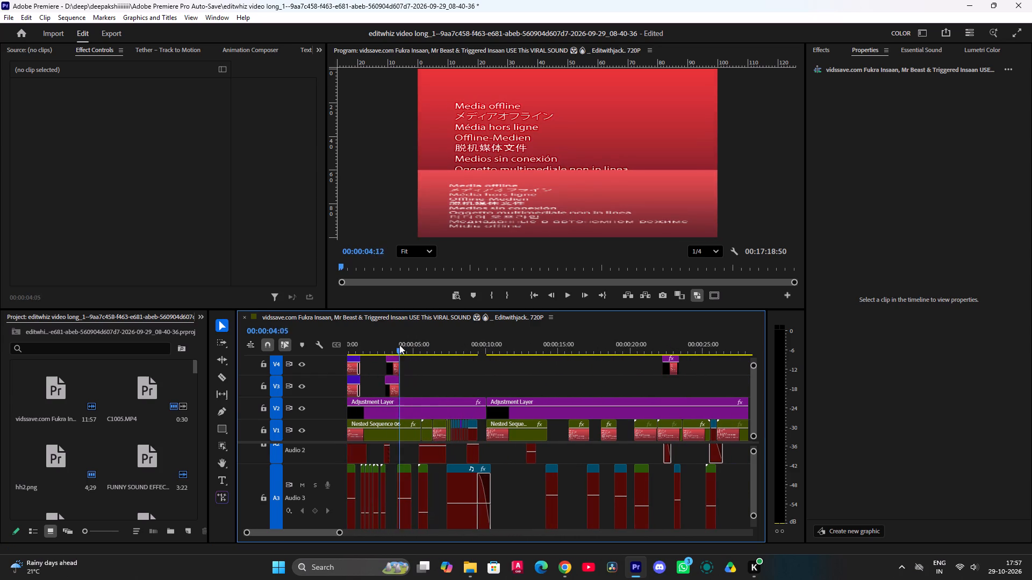
drag(399, 345, 382, 352)
alt+scroll(385, 367, up, 8)
key(space)
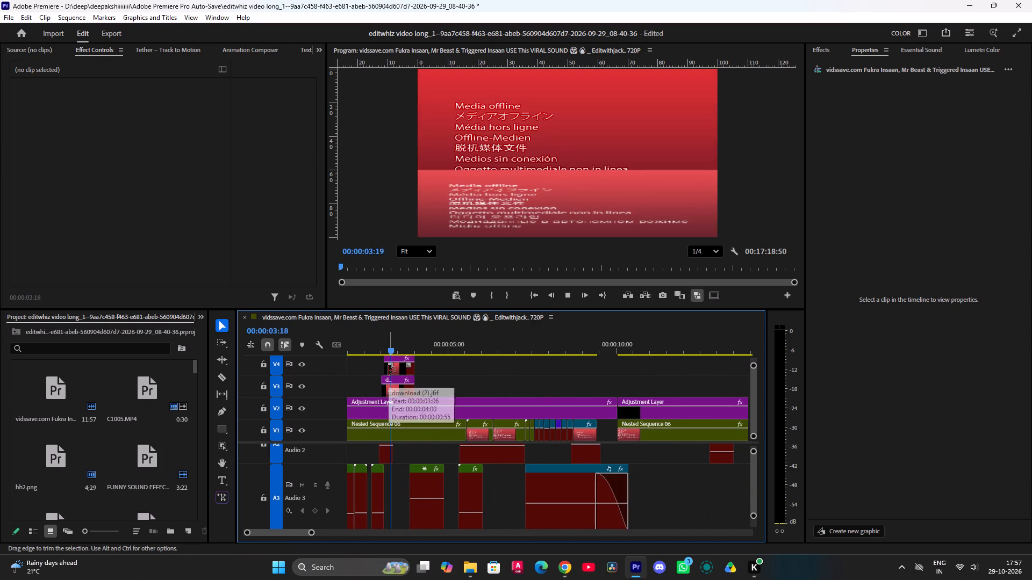
key(space)
Select the download.jfif clip on V3 and examine its motion, colour correction and vignette settings.
click(390, 388)
click(396, 390)
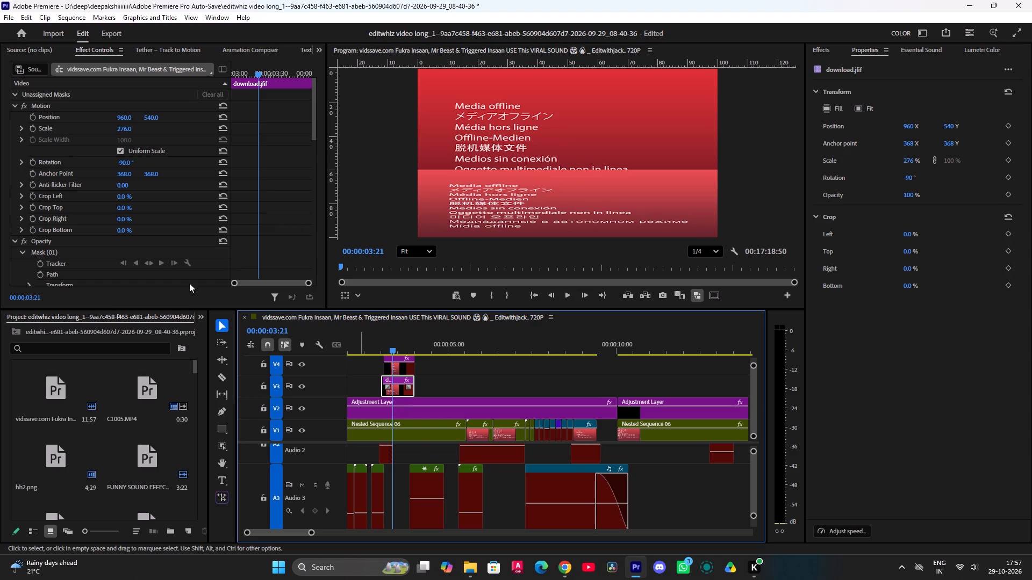
scroll(27, 170, down, 20)
scroll(27, 170, down, 13)
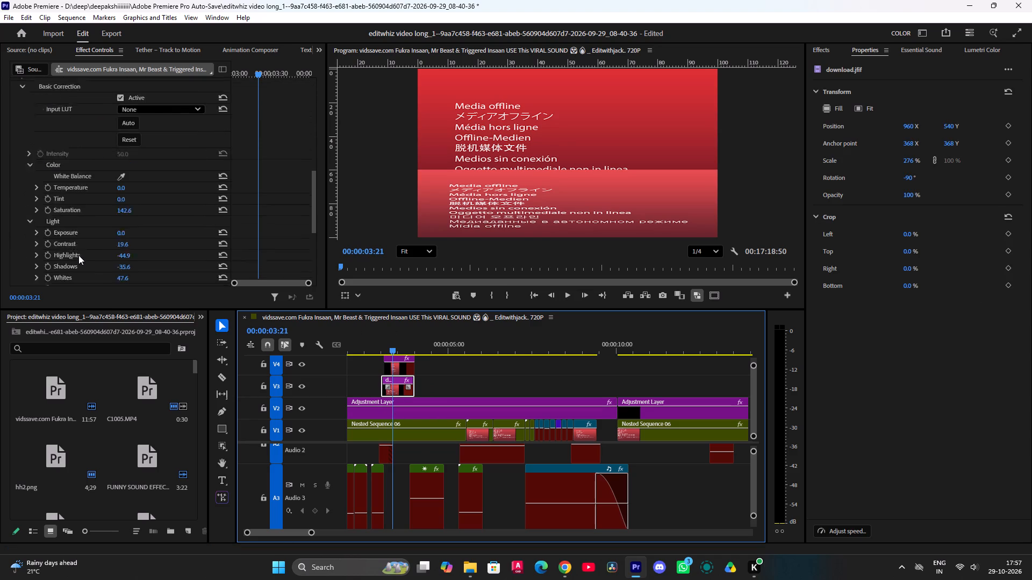
scroll(78, 255, down, 18)
Play and scrub the sequence from the CHALLENGE title through to the BADSHAH title to review its text animations.
key(space)
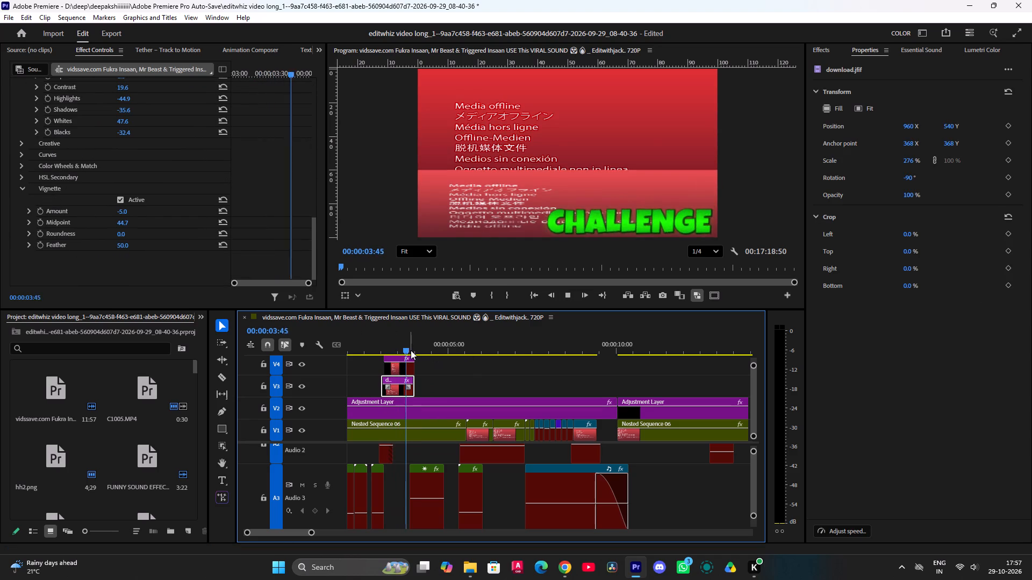
key(space)
drag(405, 346, 397, 355)
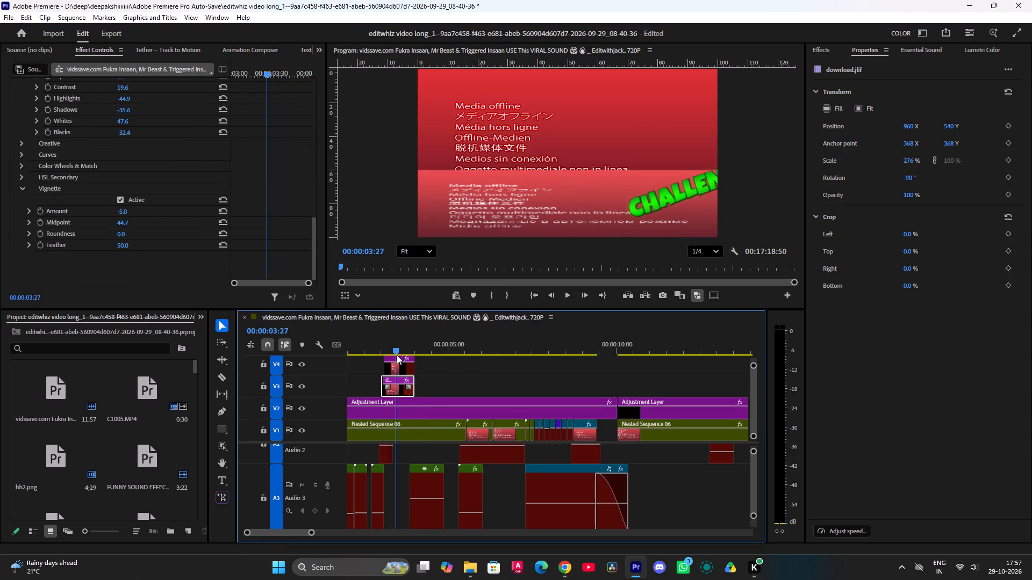
drag(397, 355, 547, 373)
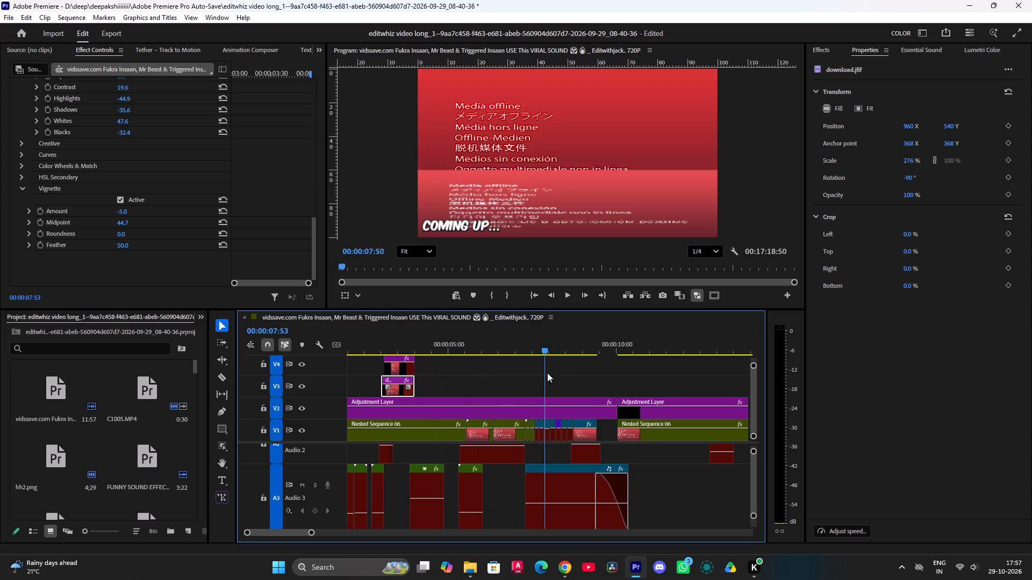
drag(547, 373, 597, 385)
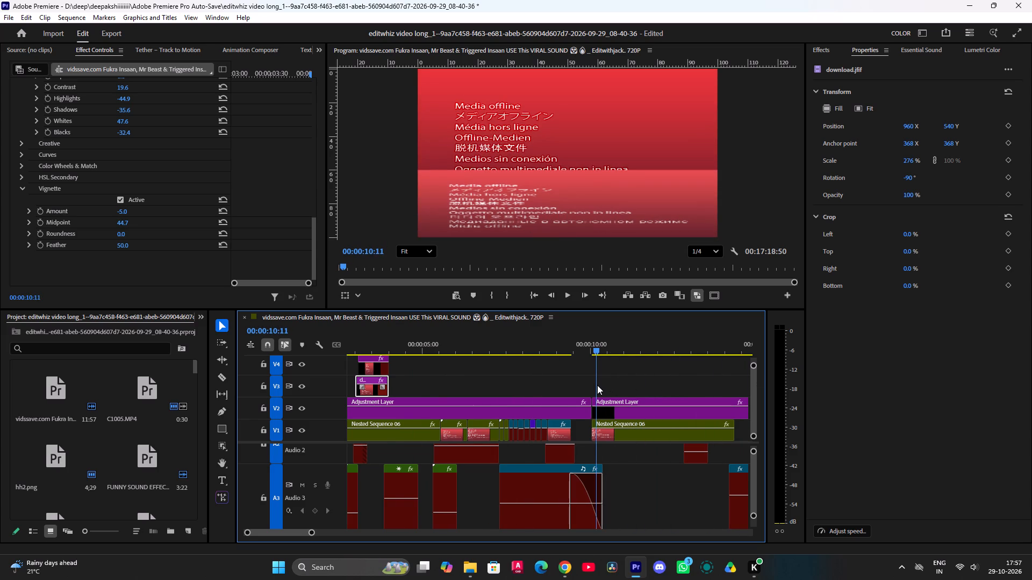
drag(597, 385, 629, 384)
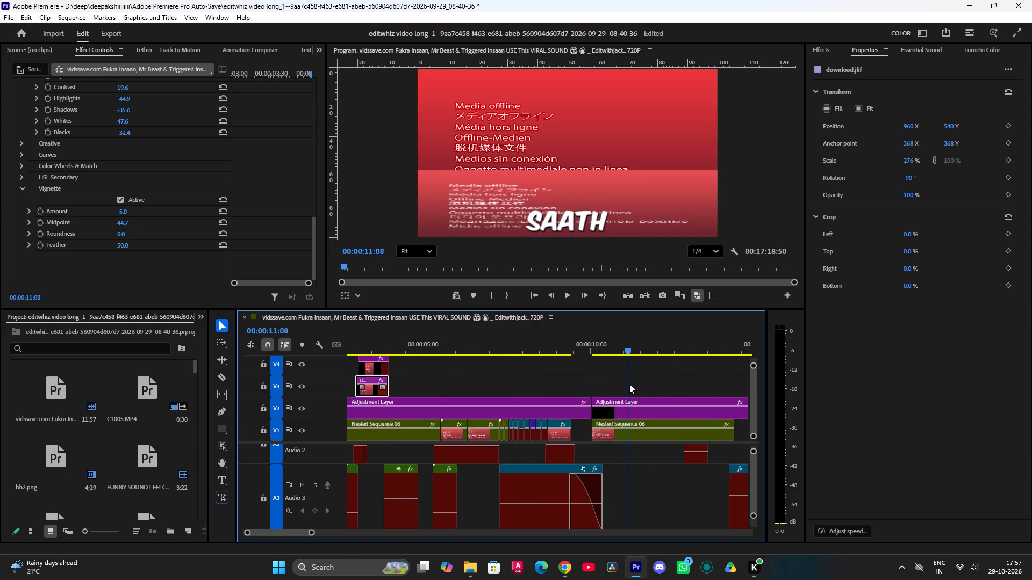
drag(629, 384, 689, 383)
key(space)
alt+scroll(620, 382, down, 11)
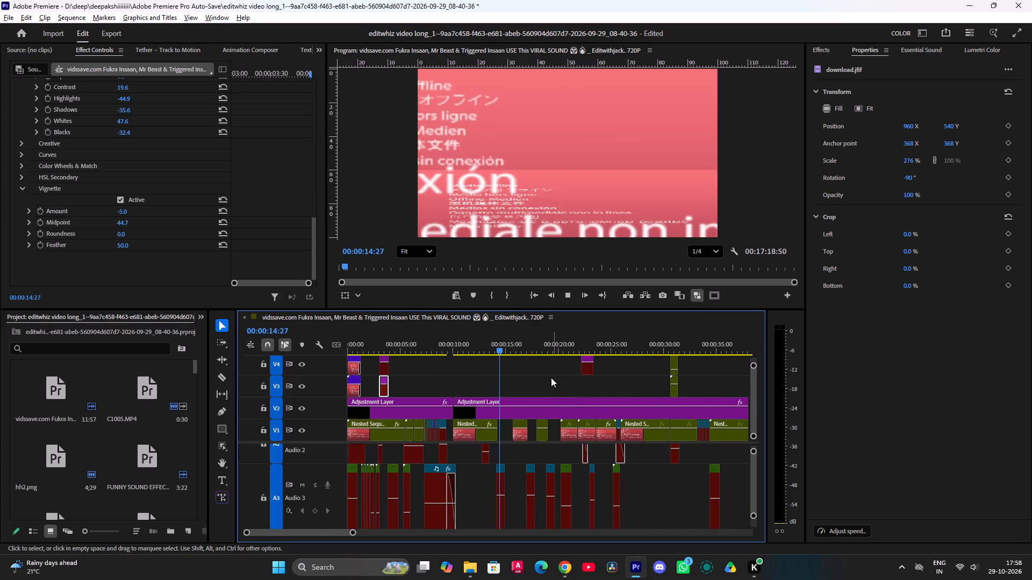
alt+scroll(548, 376, up, 1)
drag(497, 349, 482, 356)
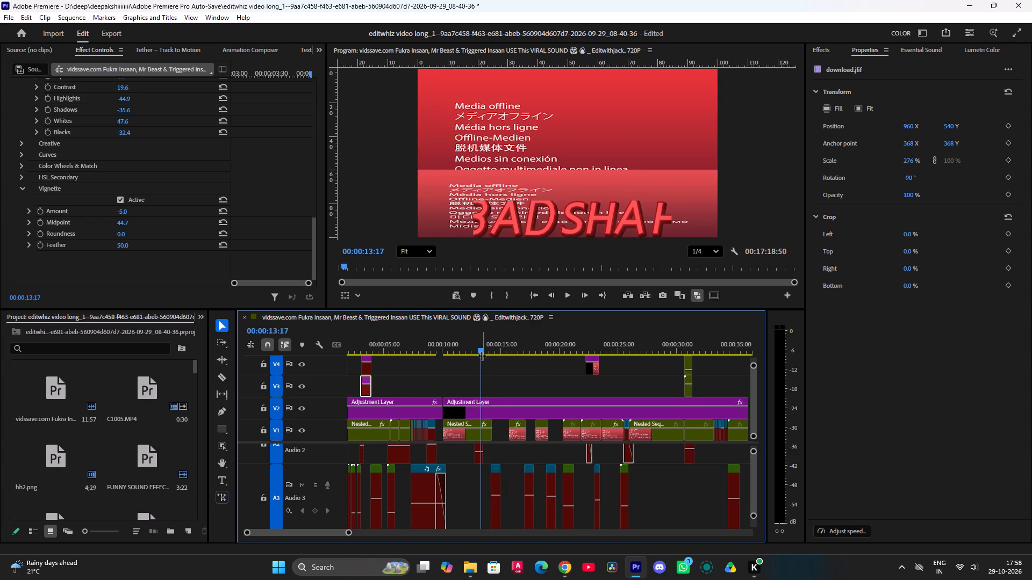
Open the Nested Sequence 06 clip under the BADSHAH title, and the Nested Sequence 03 within it, to inspect their contents.
alt+scroll(492, 372, up, 2)
double_click(470, 425)
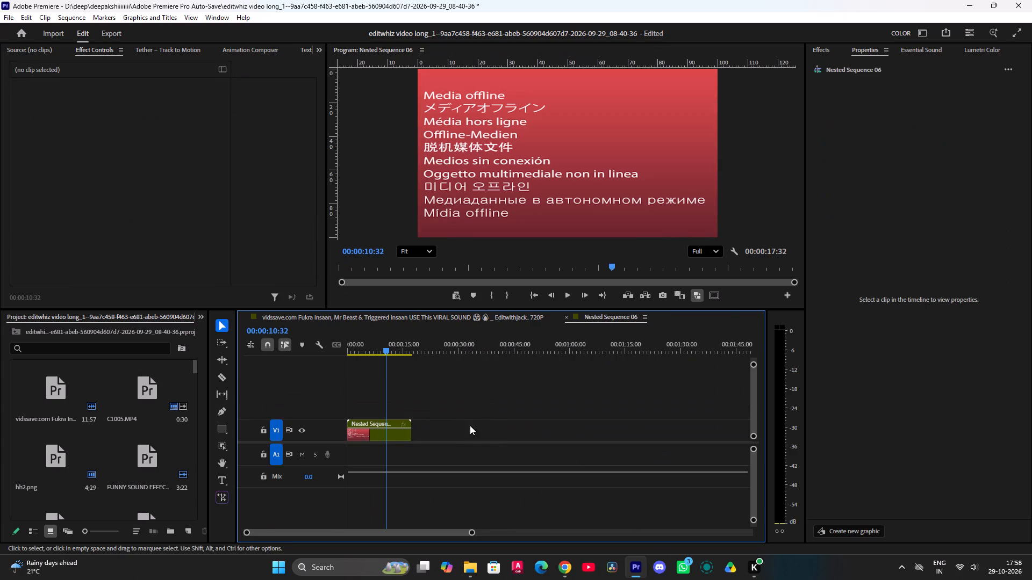
alt+double_click(369, 430)
alt+scroll(405, 424, up, 8)
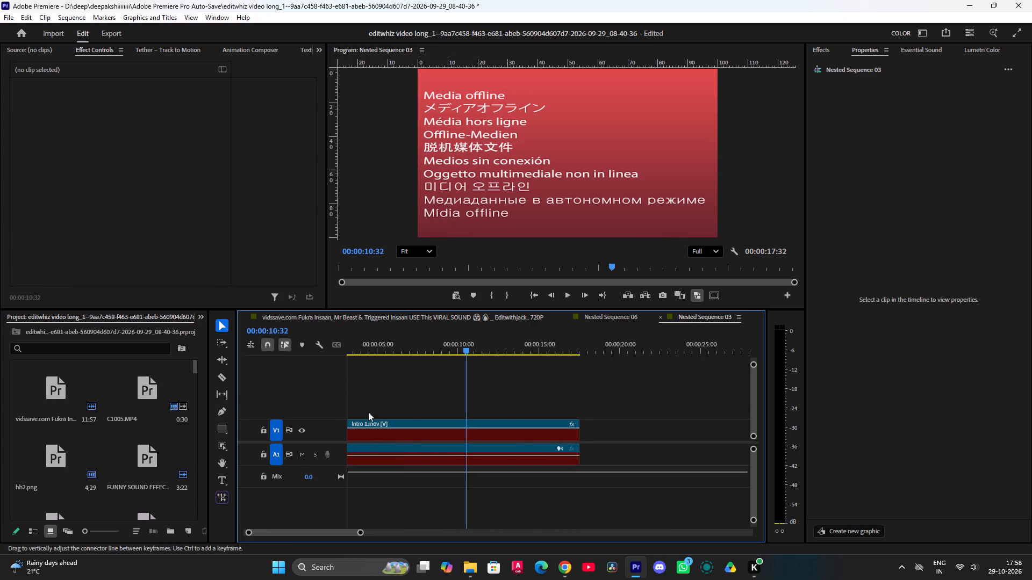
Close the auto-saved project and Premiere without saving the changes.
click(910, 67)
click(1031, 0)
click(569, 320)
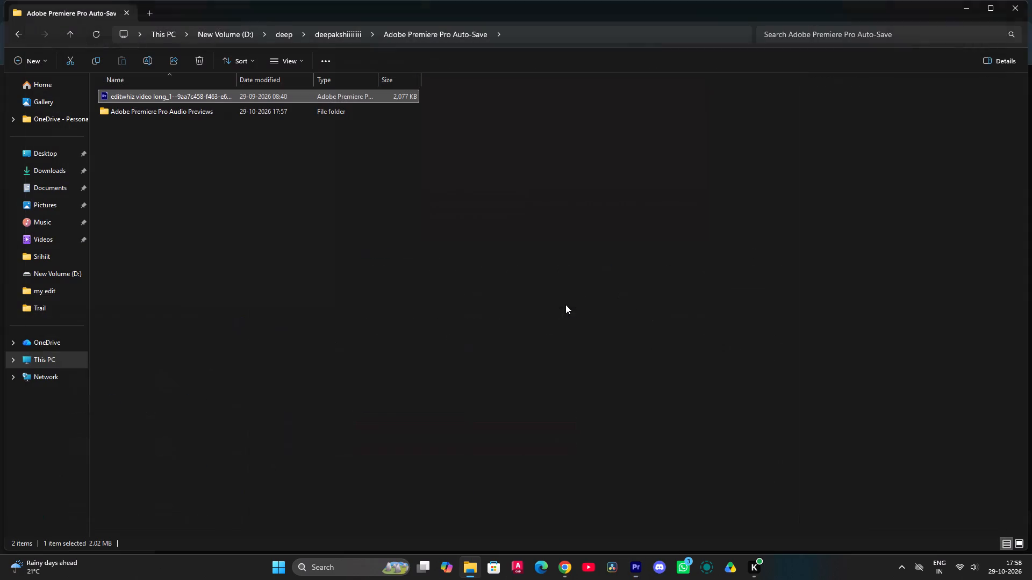
Browse the folders on the D: drive, including SteamLibrary, rohit and irl type, for another Premiere project.
click(66, 32)
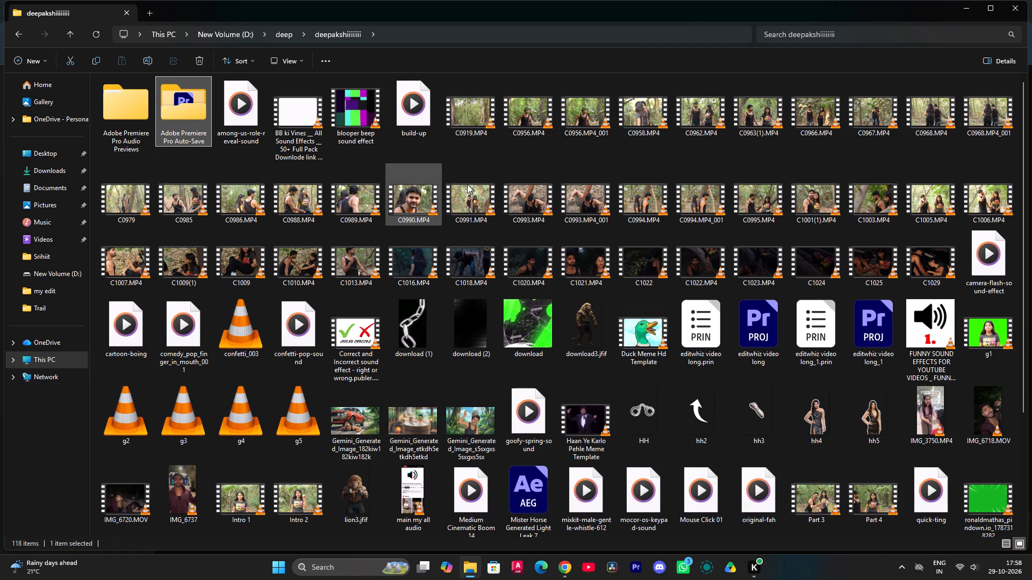
click(77, 43)
click(69, 38)
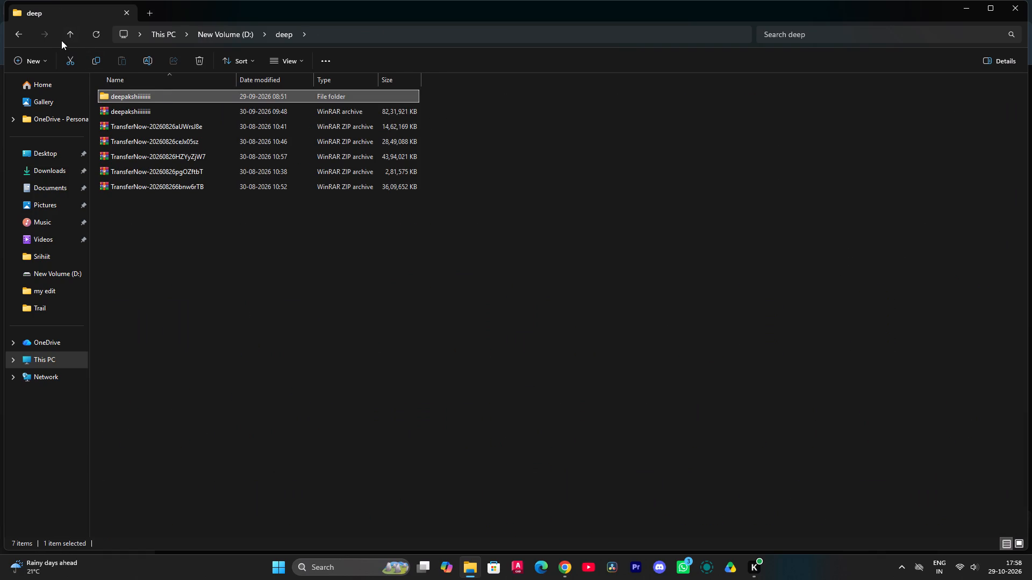
click(60, 37)
click(63, 35)
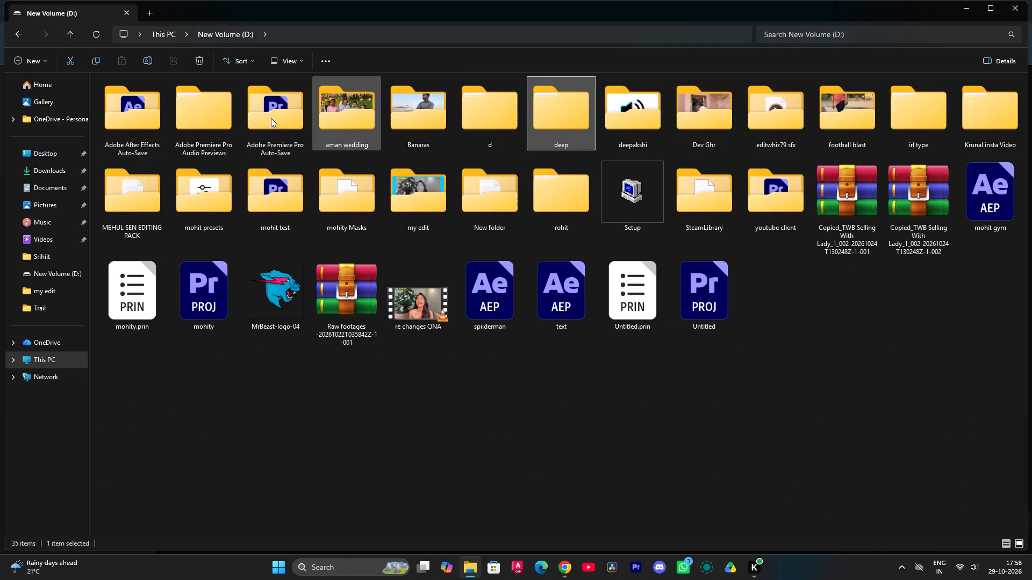
click(782, 196)
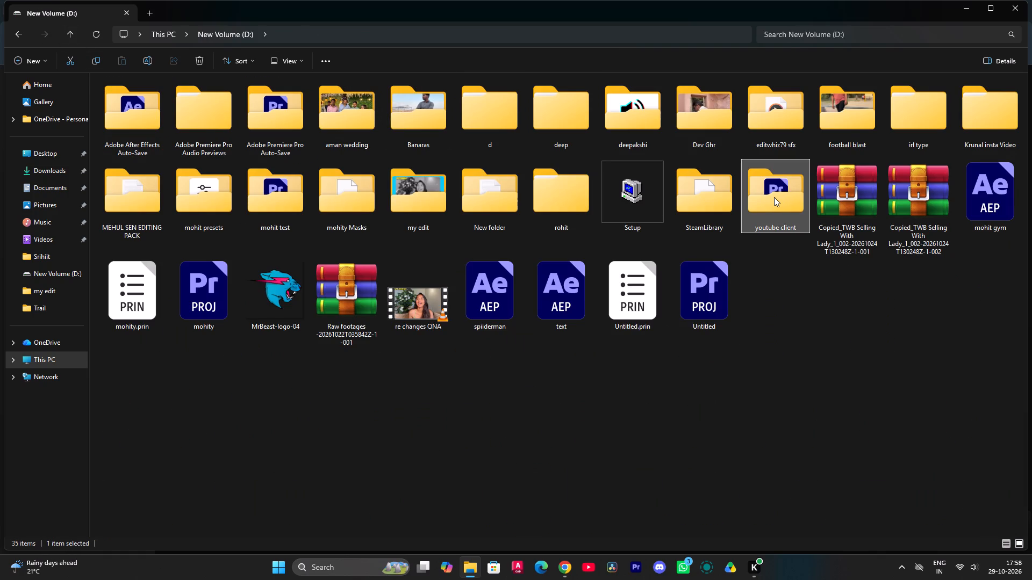
double_click(672, 176)
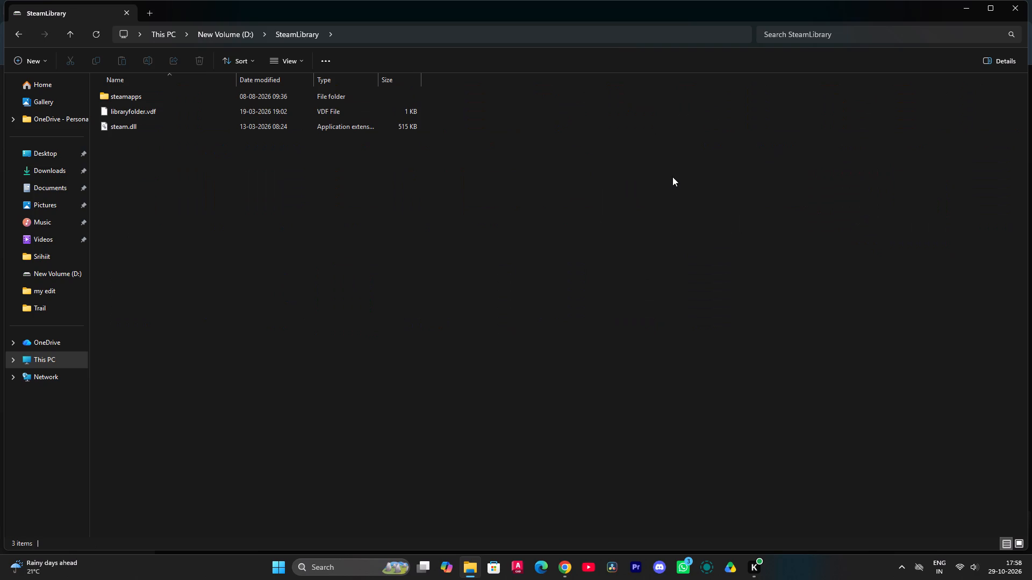
double_click(61, 28)
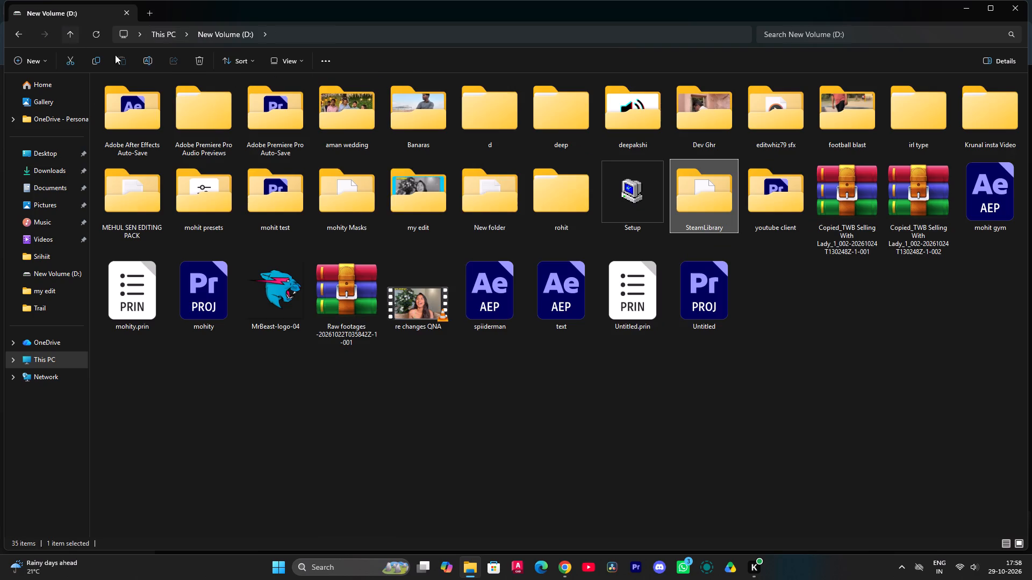
click(615, 207)
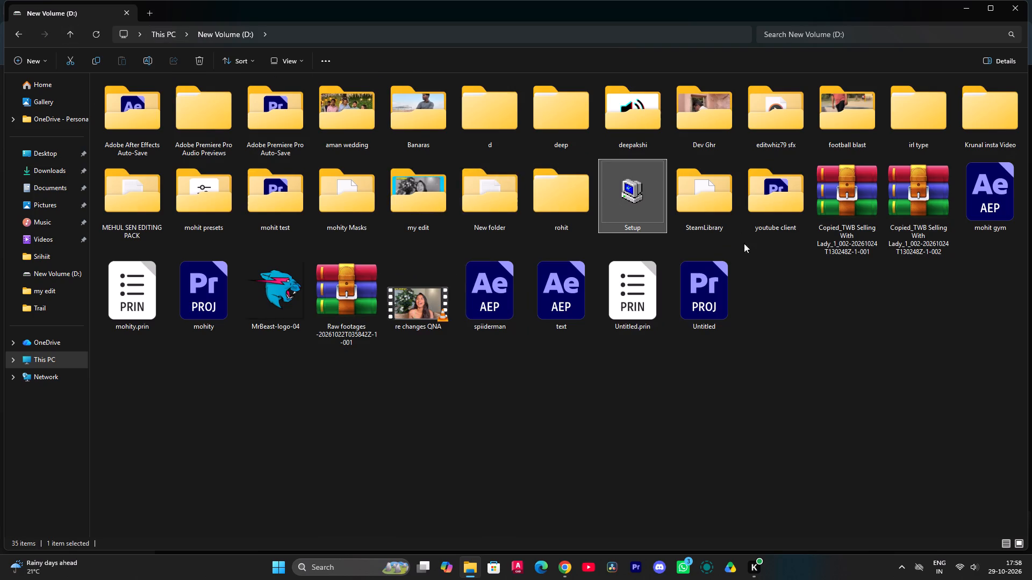
double_click(565, 209)
click(71, 36)
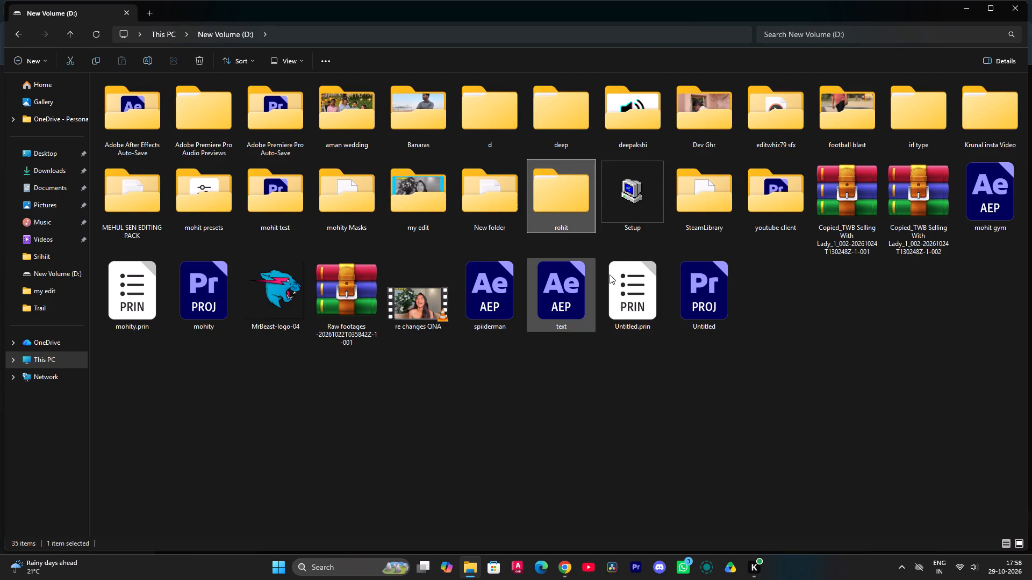
double_click(919, 124)
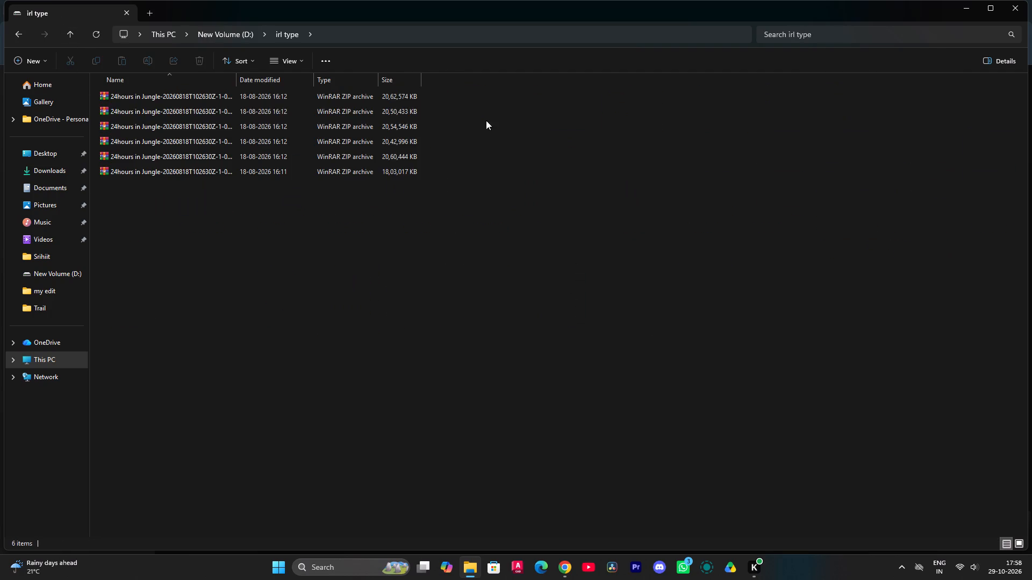
click(69, 37)
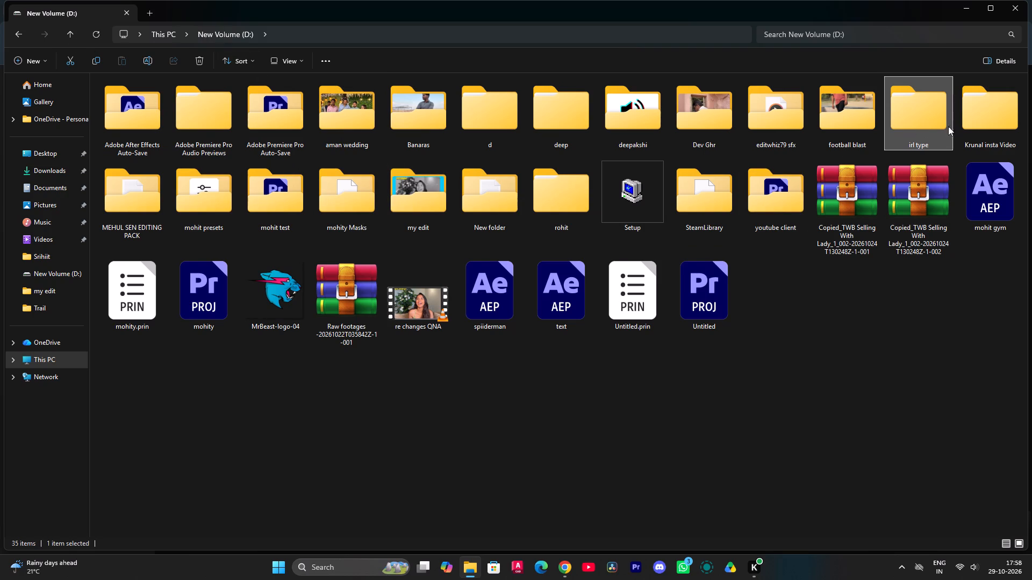
Open the TWB Selling With Lady_1 project from the Krunal insta Video folder, skipping the media relinking and accepting the font substitution.
double_click(991, 131)
double_click(265, 98)
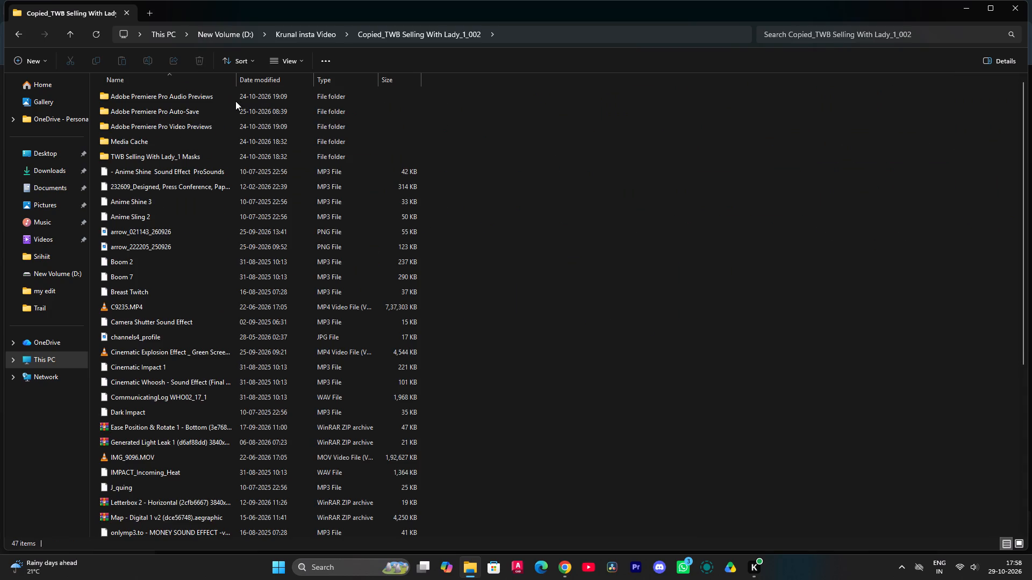
scroll(223, 329, down, 10)
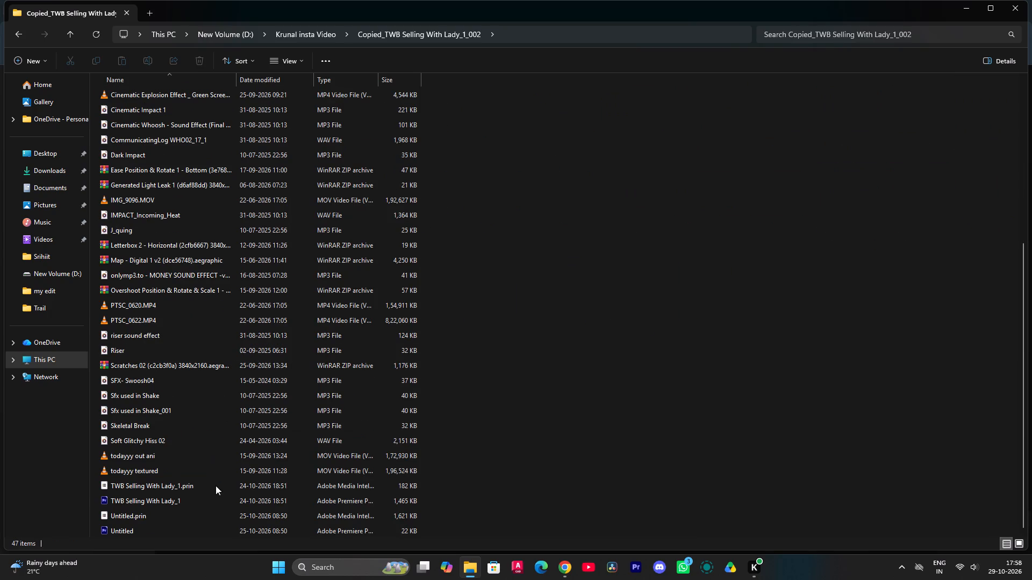
double_click(207, 502)
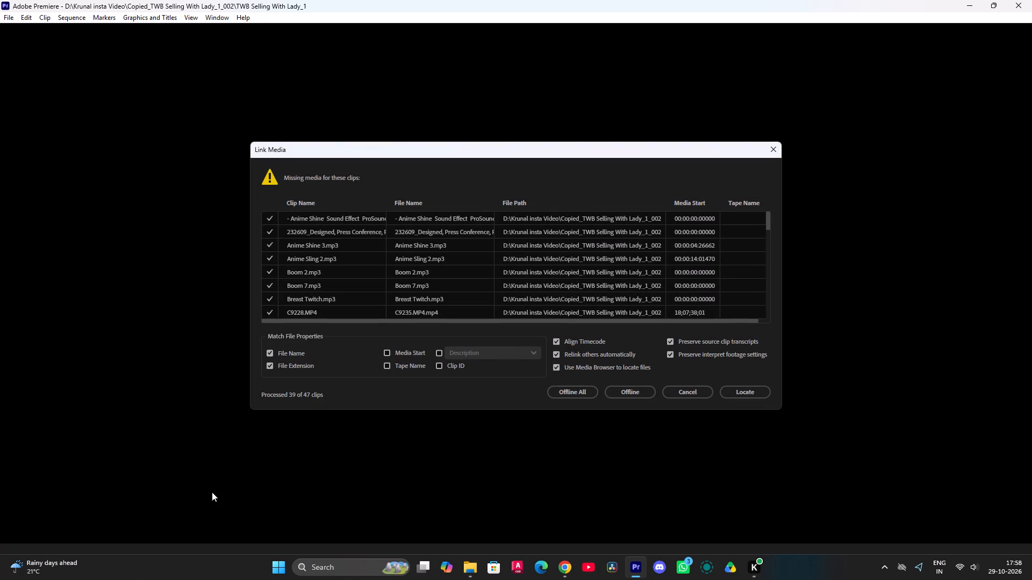
click(680, 388)
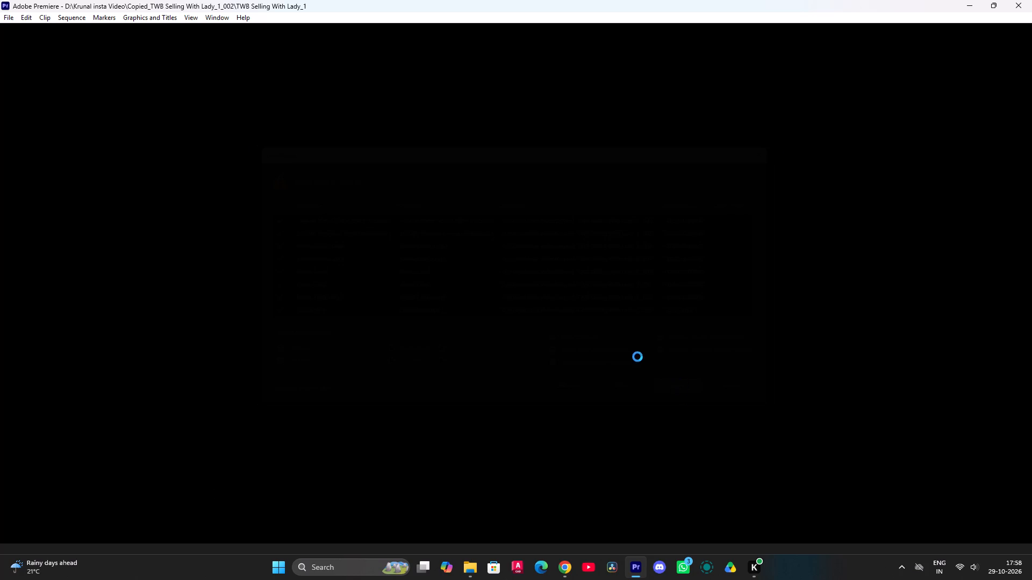
scroll(693, 562, down, 1)
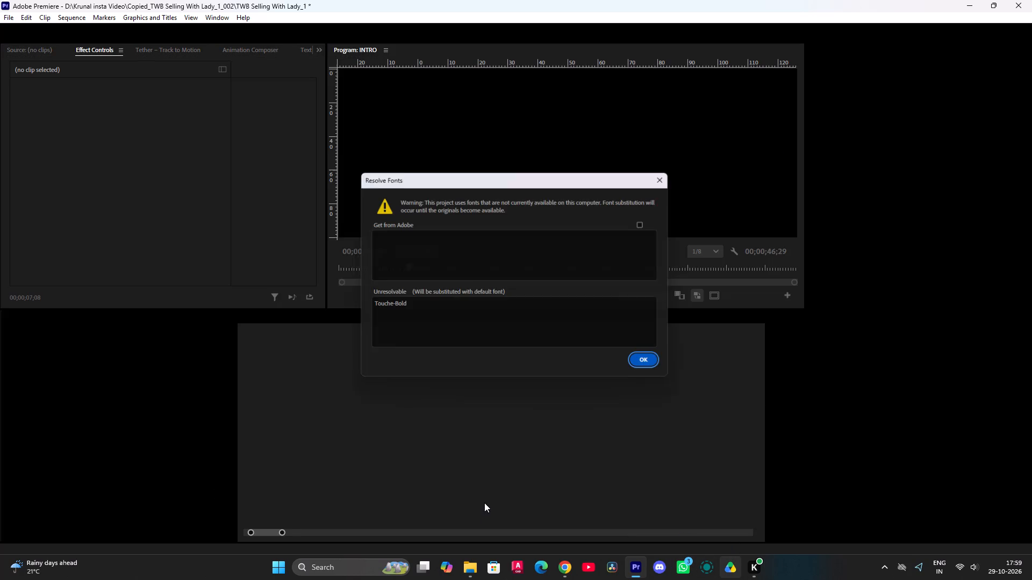
click(661, 368)
Play the INTRO sequence from its start to review the TODAY title and the effects that follow, and return the playhead to the start.
drag(510, 347, 378, 357)
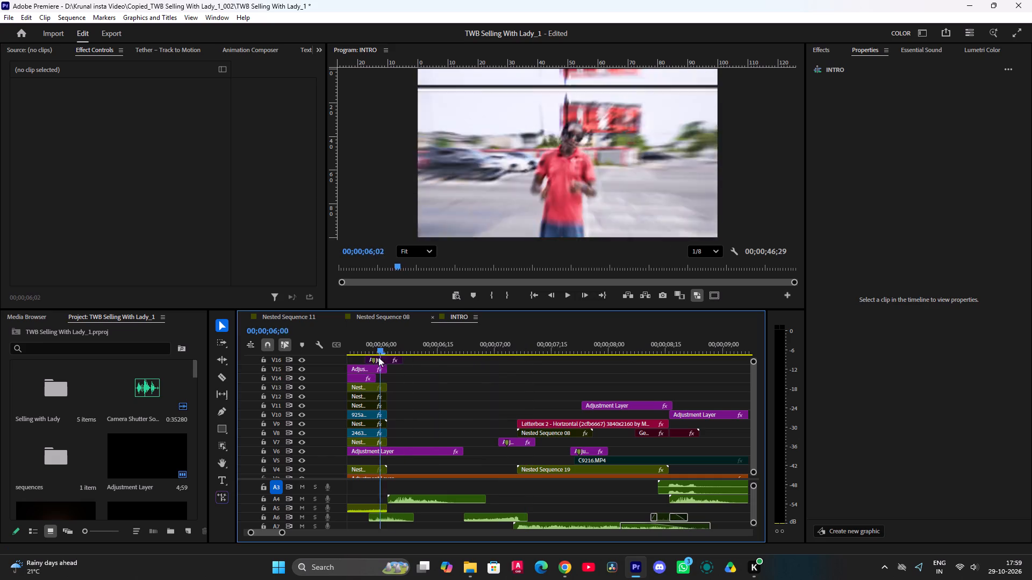
drag(378, 357, 284, 383)
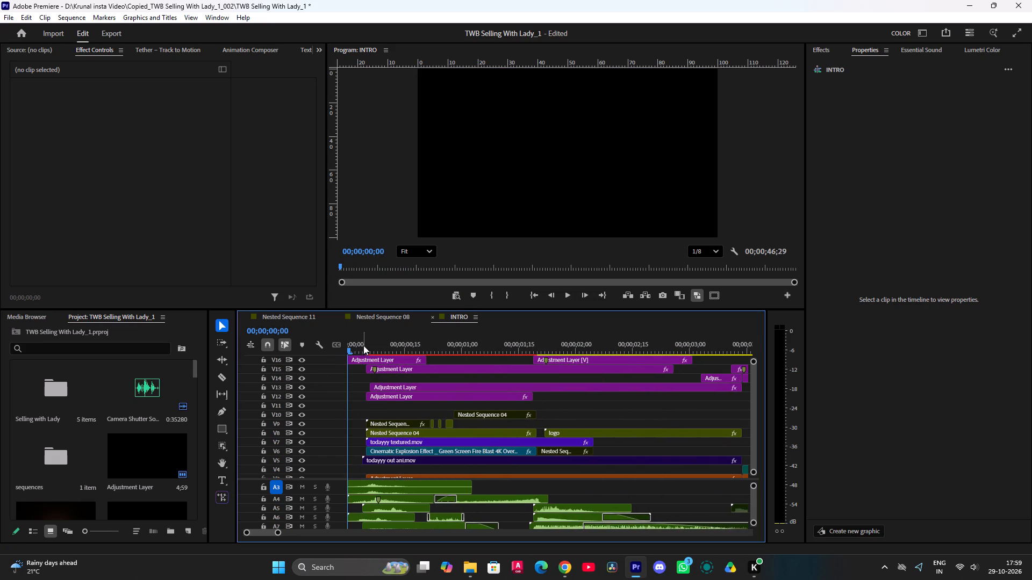
drag(368, 344, 295, 378)
key(space)
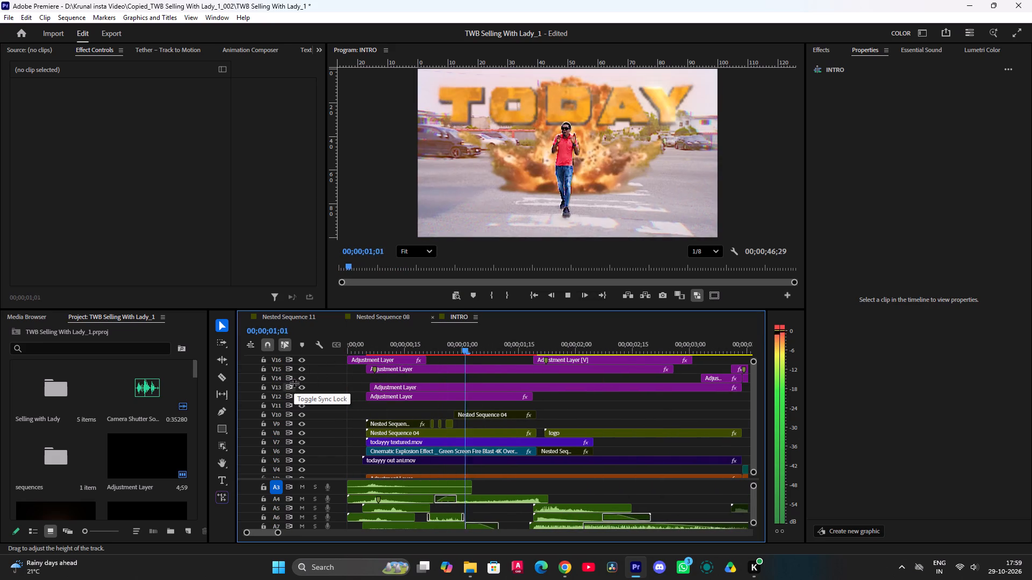
key(space)
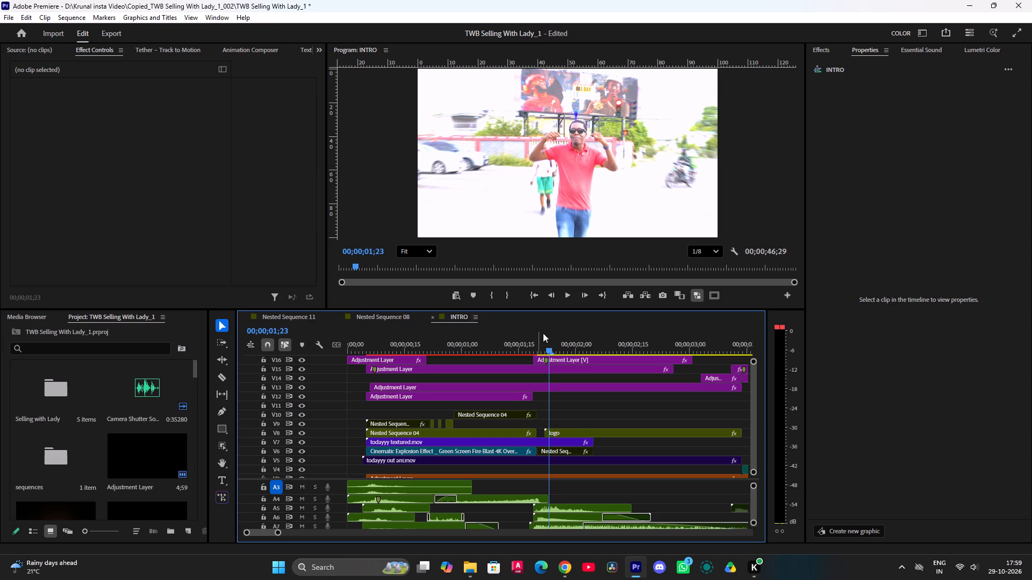
drag(545, 346, 358, 375)
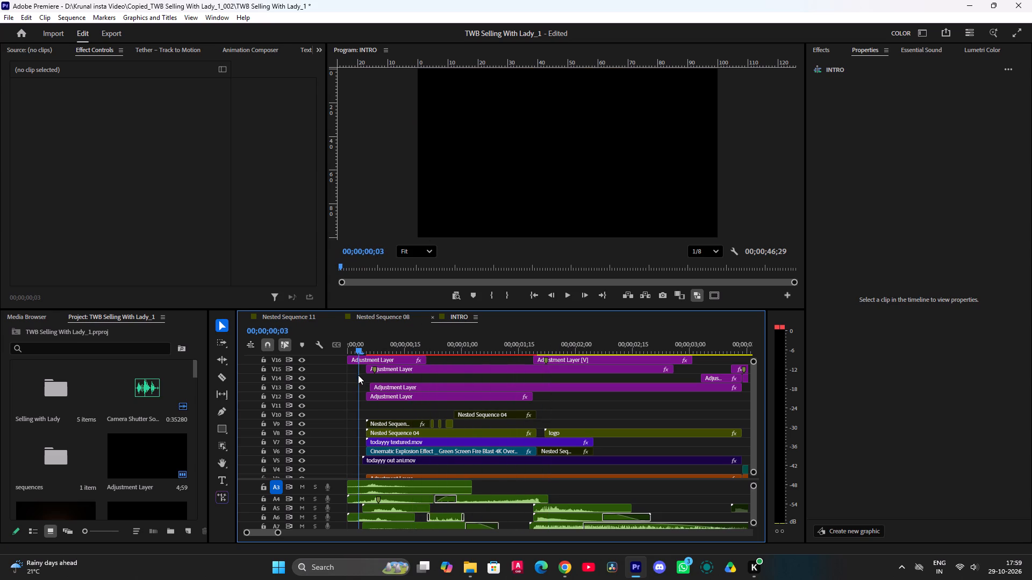
drag(358, 375, 346, 369)
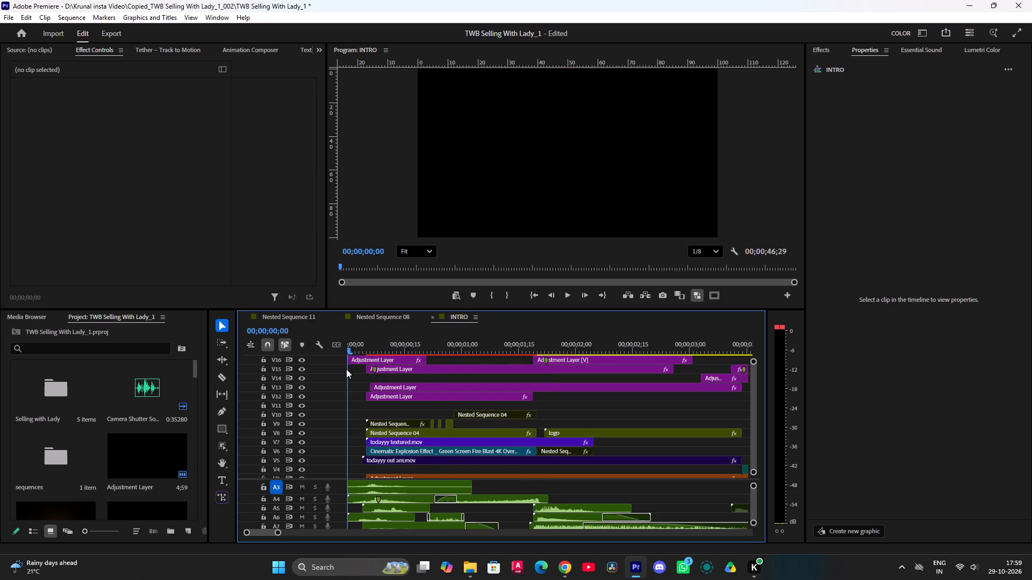
drag(346, 369, 343, 369)
click(564, 295)
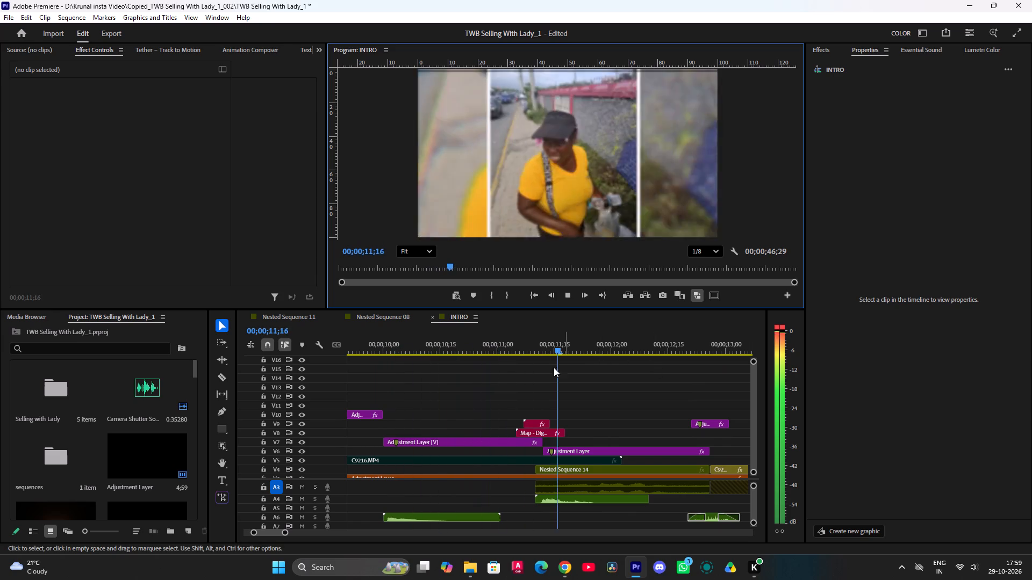
drag(395, 339, 198, 375)
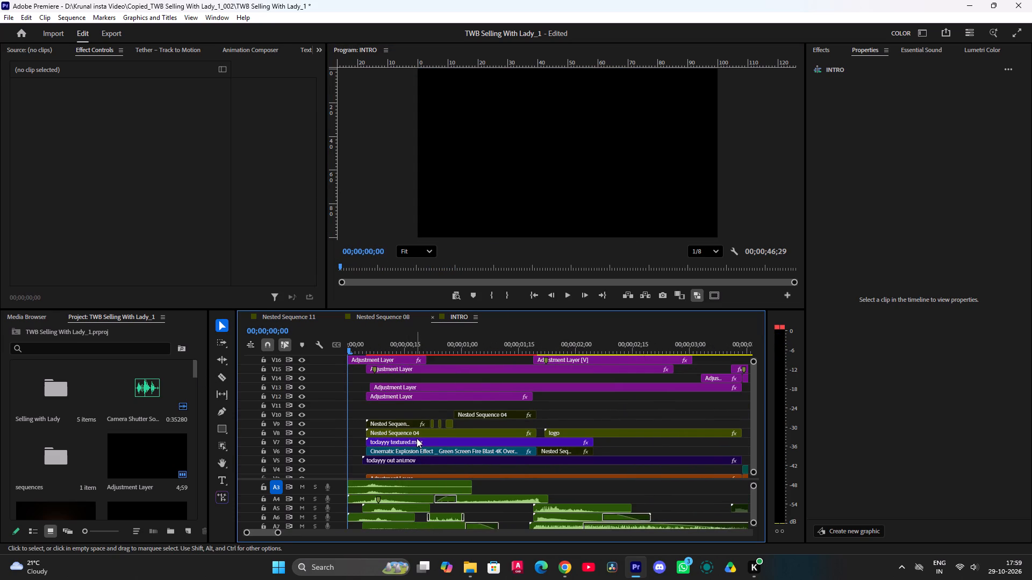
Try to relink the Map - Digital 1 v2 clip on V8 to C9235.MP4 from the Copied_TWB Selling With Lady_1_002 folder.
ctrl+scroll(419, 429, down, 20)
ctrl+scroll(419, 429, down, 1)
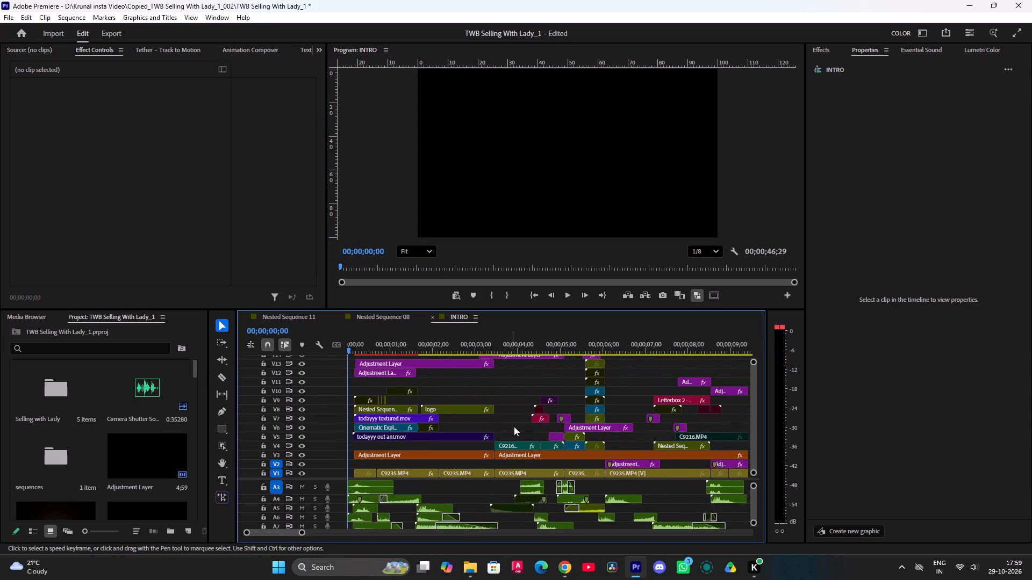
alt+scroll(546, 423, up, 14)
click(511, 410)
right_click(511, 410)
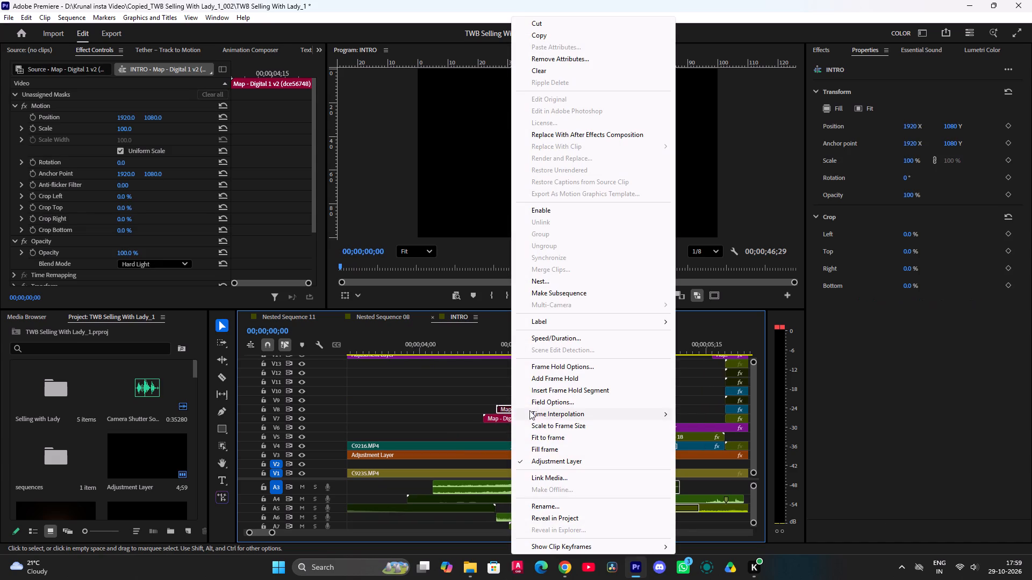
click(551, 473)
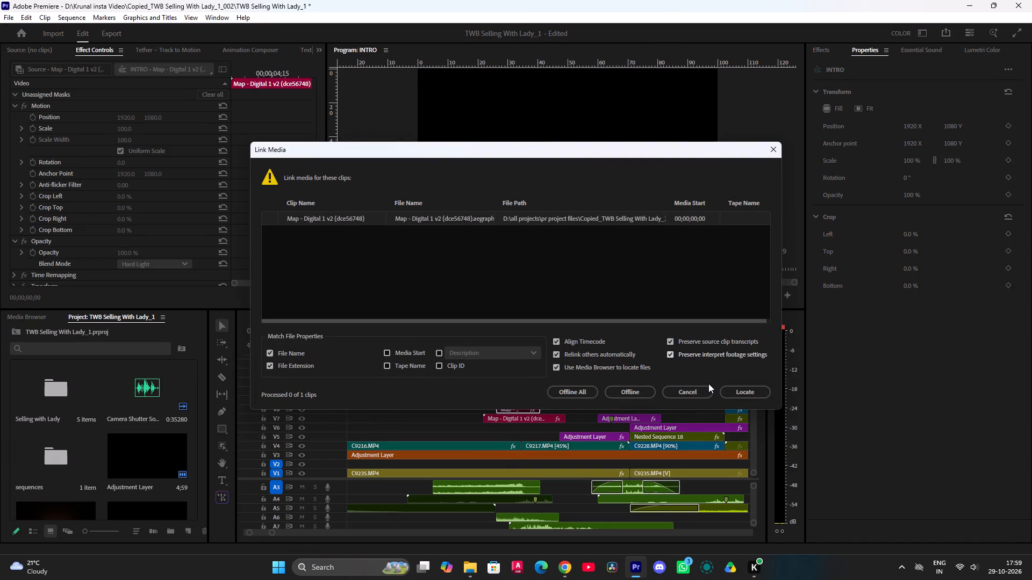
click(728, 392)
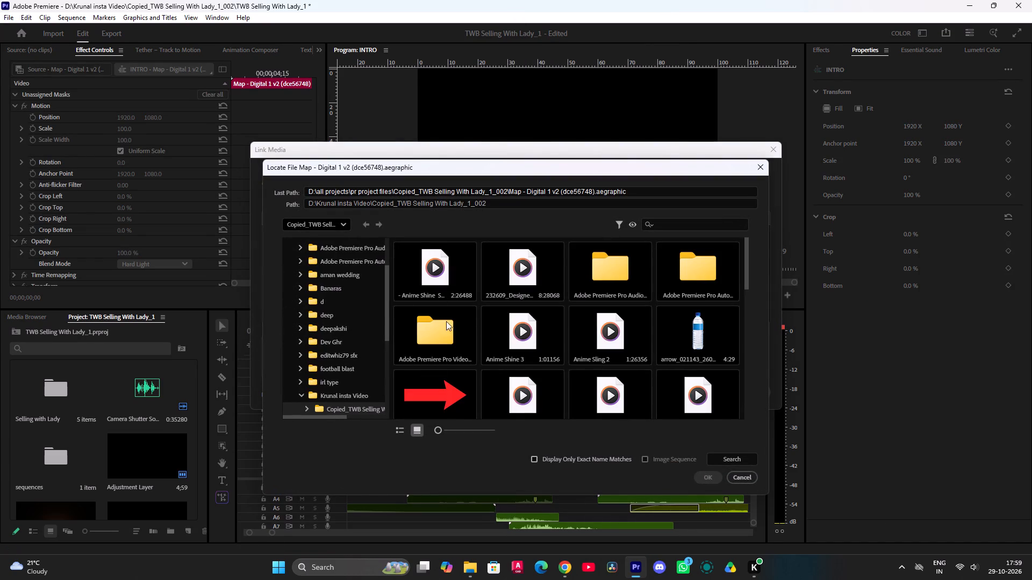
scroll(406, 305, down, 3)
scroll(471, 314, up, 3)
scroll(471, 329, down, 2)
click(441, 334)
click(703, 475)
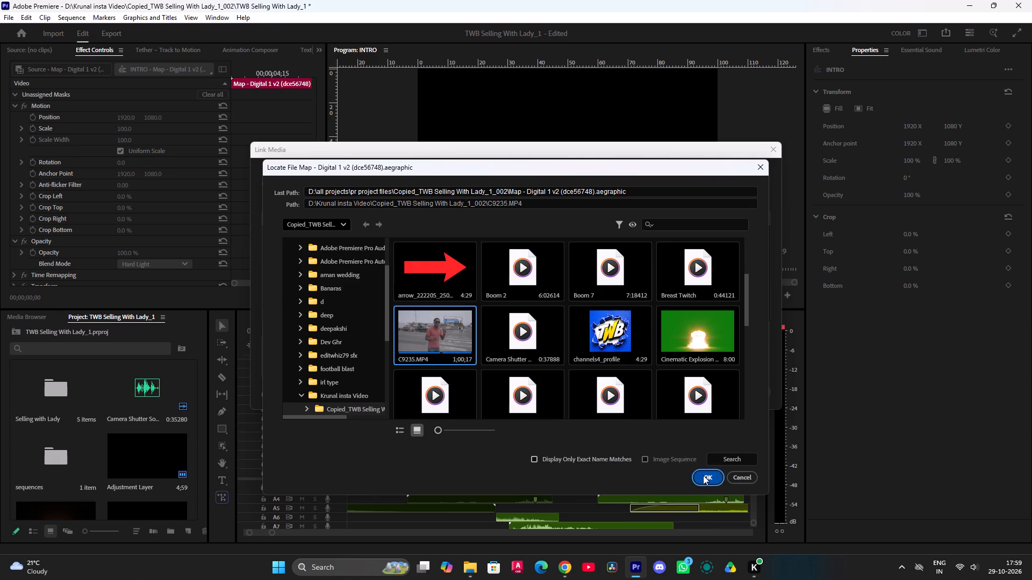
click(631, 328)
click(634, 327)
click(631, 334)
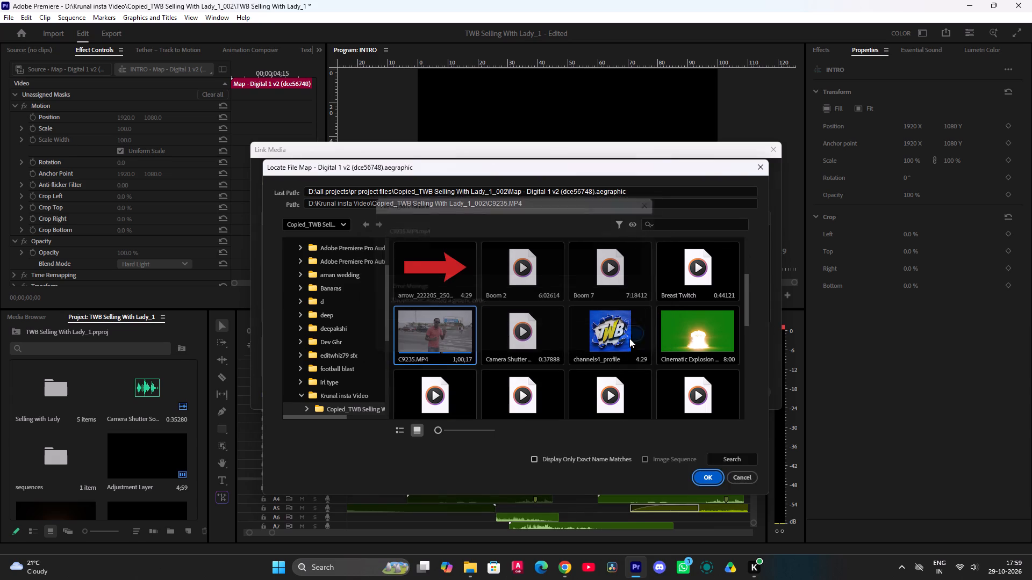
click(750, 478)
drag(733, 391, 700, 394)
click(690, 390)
Open the Map - Digital 1 v2 clip on V8 to check its offline file details, leaving them unedited.
click(535, 422)
click(515, 412)
alt+scroll(512, 405, up, 2)
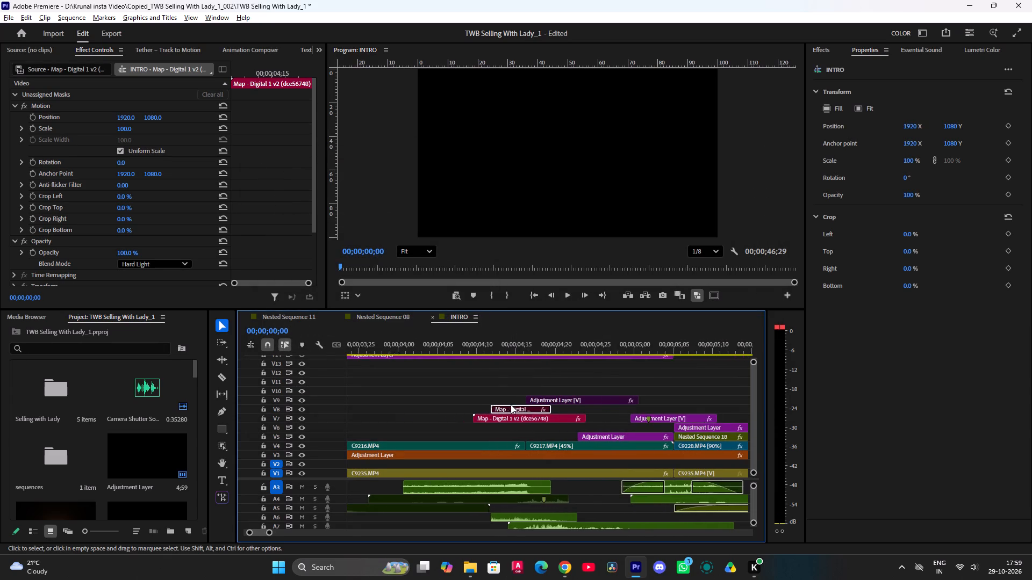
alt+scroll(511, 404, up, 9)
double_click(512, 407)
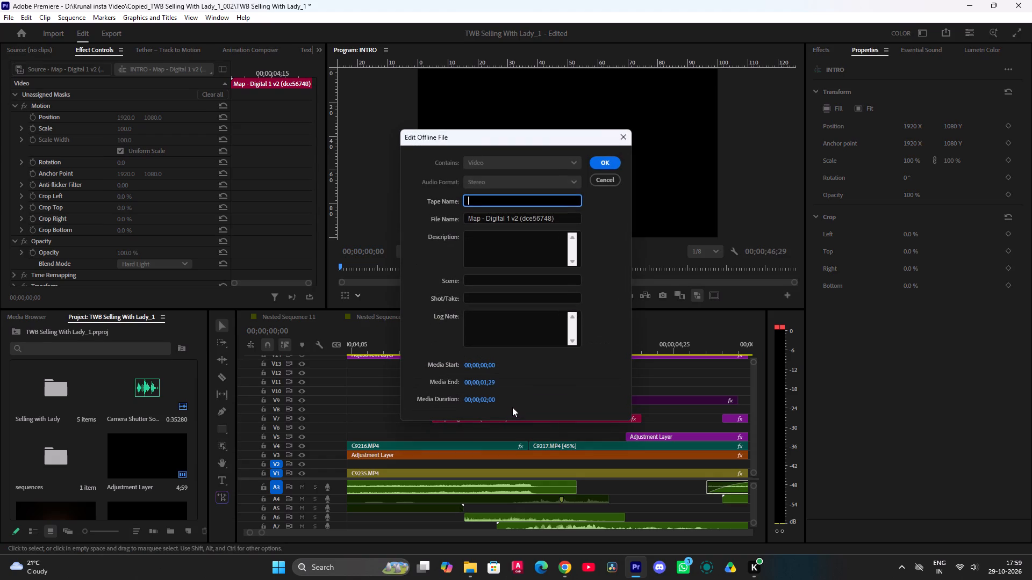
click(604, 176)
Start relinking the Map - Digital 1 v2 clip on V8 and look through the Copied_TWB Selling With Lady_1_002 folder for its source file.
right_click(489, 410)
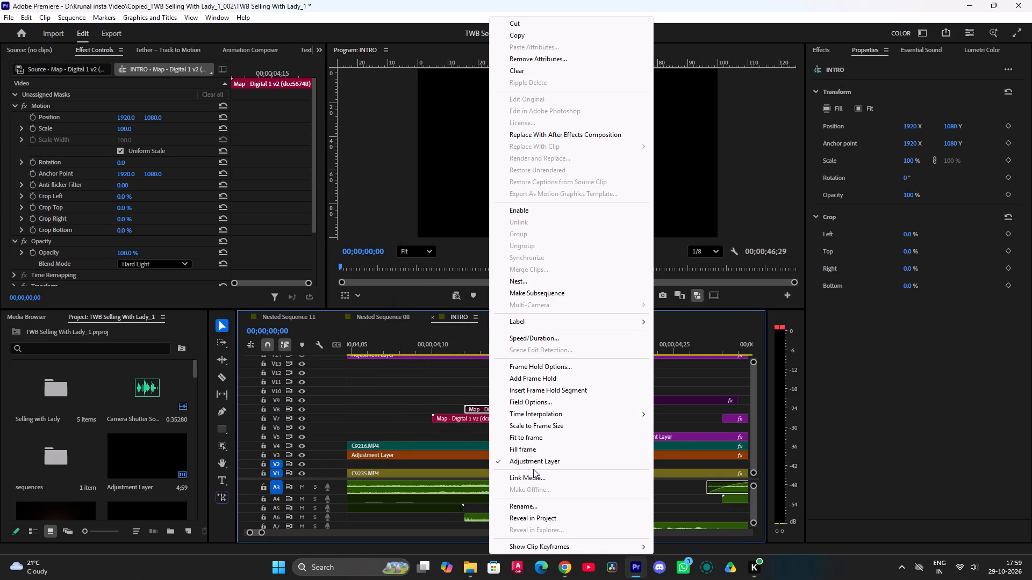
click(522, 471)
click(520, 477)
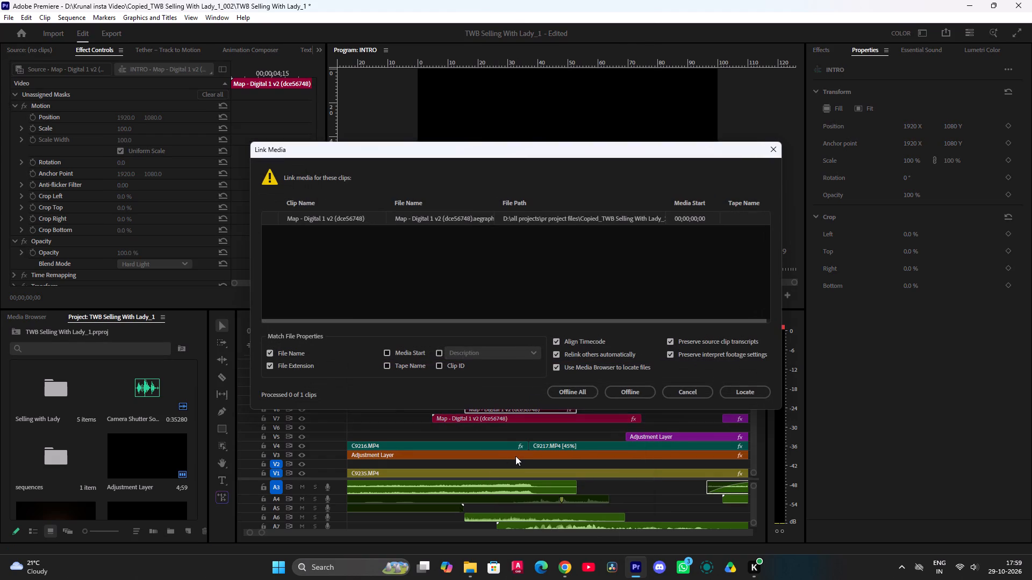
click(727, 390)
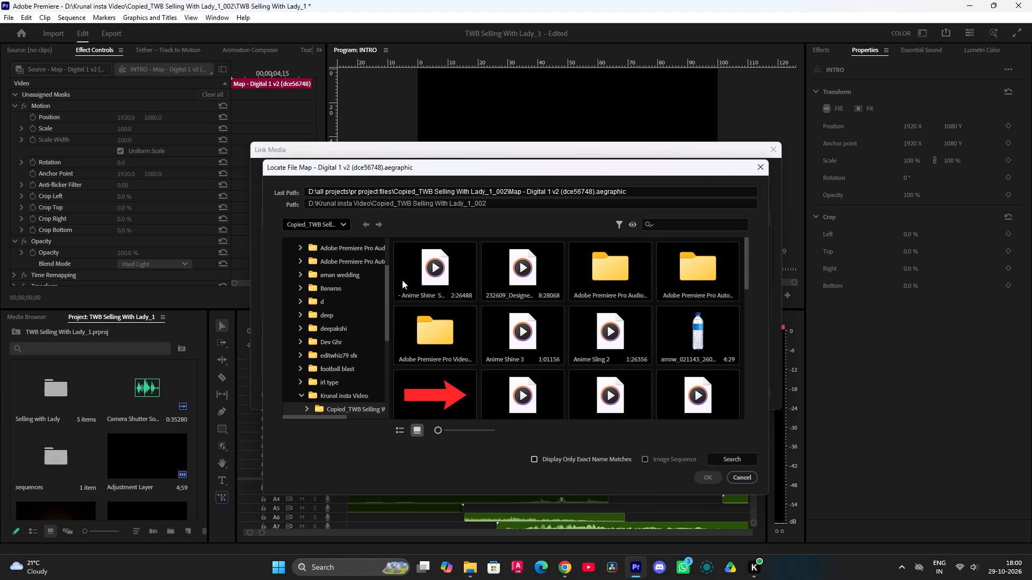
scroll(511, 342, down, 1)
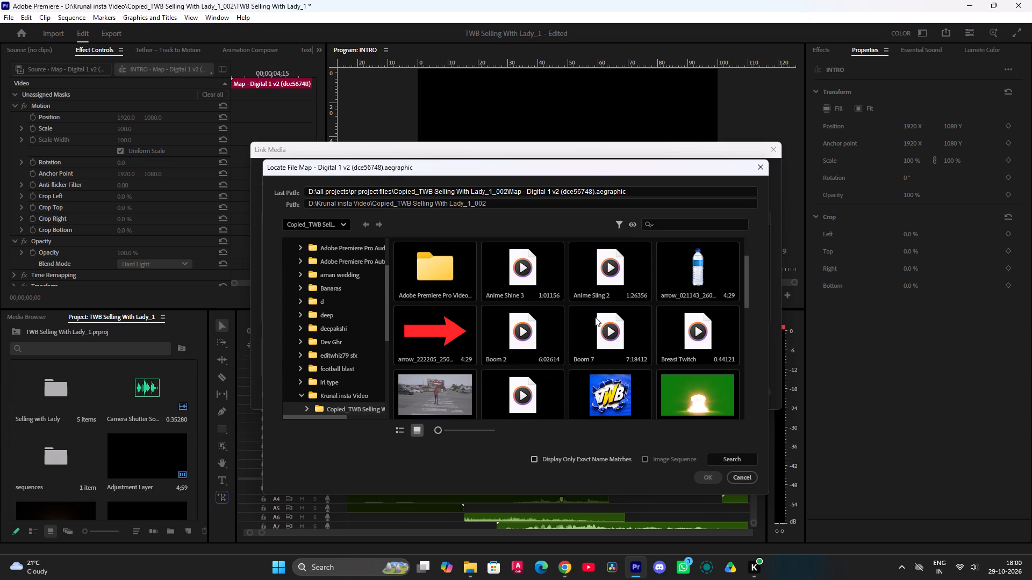
scroll(490, 326, down, 2)
scroll(541, 342, down, 3)
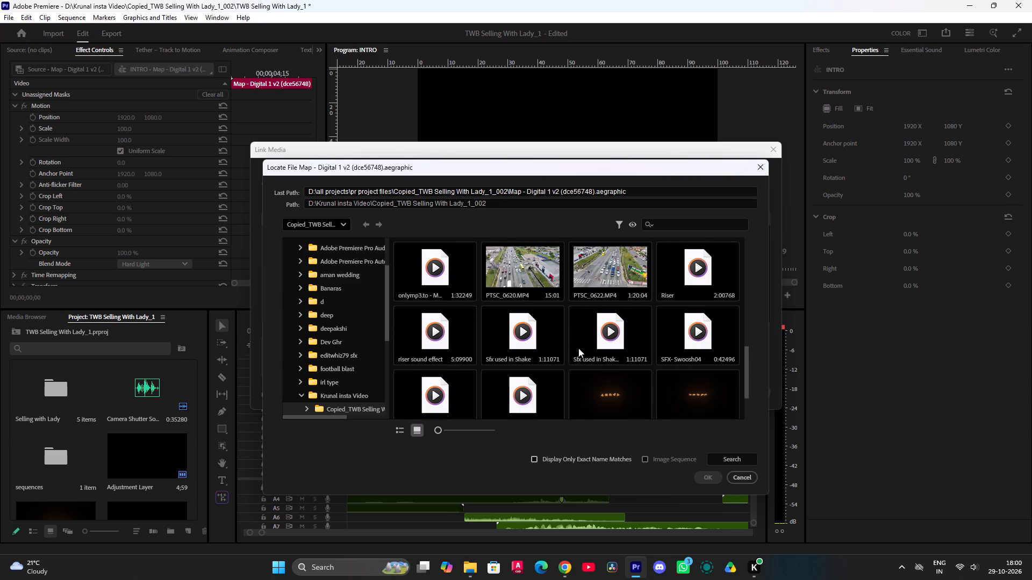
scroll(599, 352, down, 2)
scroll(547, 332, down, 3)
scroll(571, 335, up, 14)
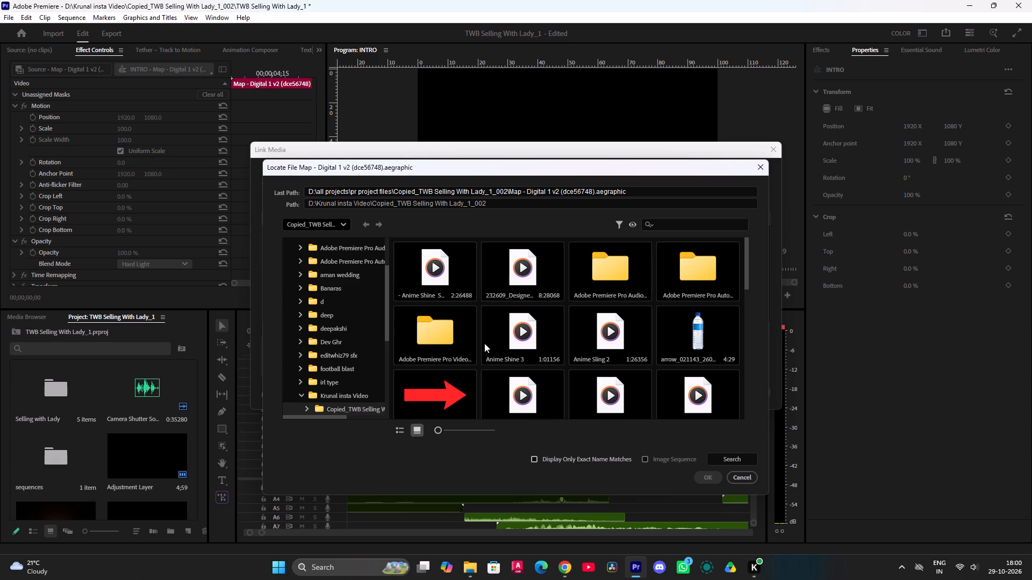
scroll(425, 334, down, 3)
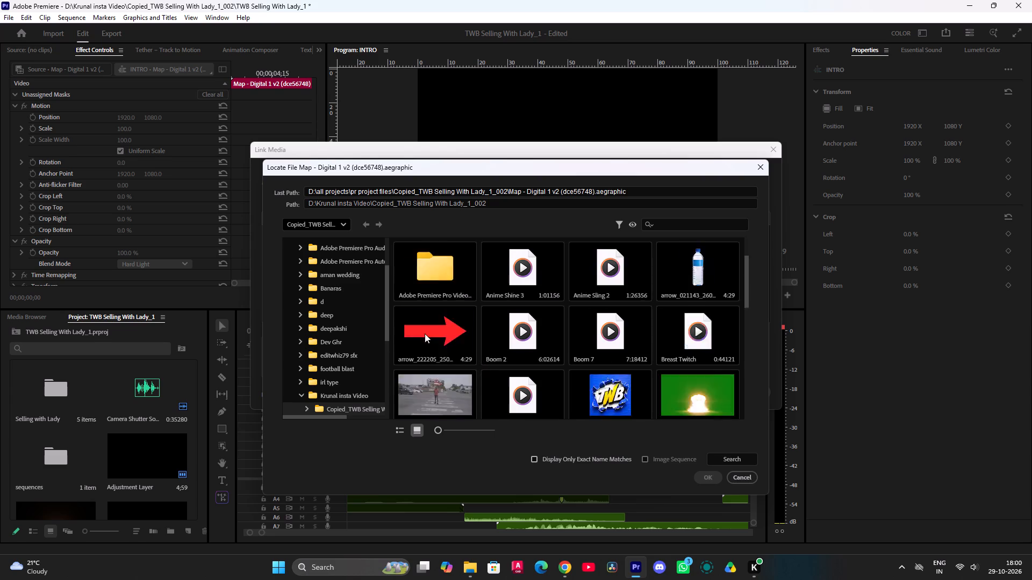
scroll(425, 334, down, 12)
click(687, 387)
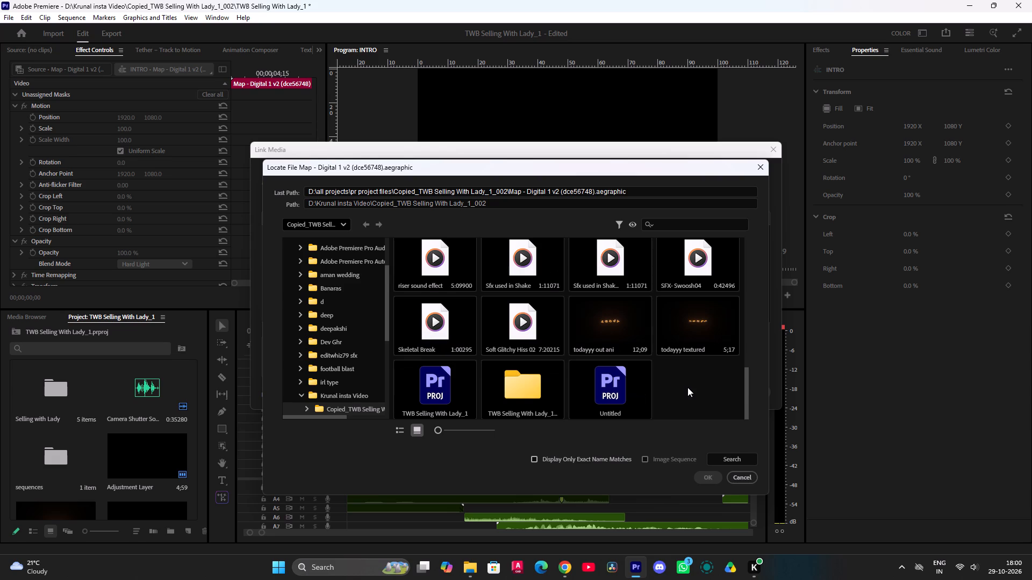
drag(721, 382, 515, 311)
Check the folder's items one by one, up to C9235.MP4, as replacement media for the map clip, and leave the relinking without choosing any.
scroll(404, 292, up, 14)
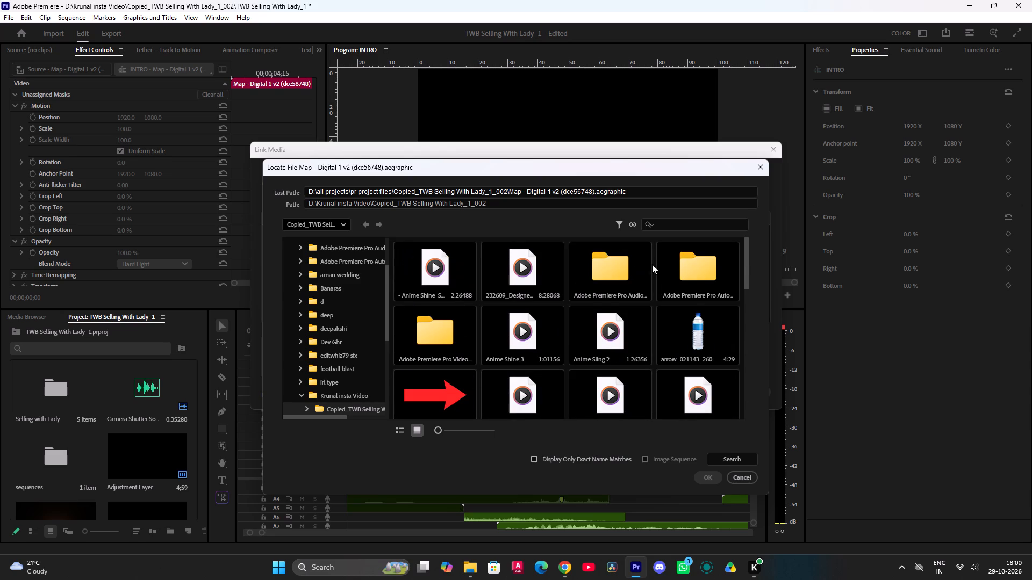
click(590, 259)
click(524, 262)
click(464, 262)
click(427, 317)
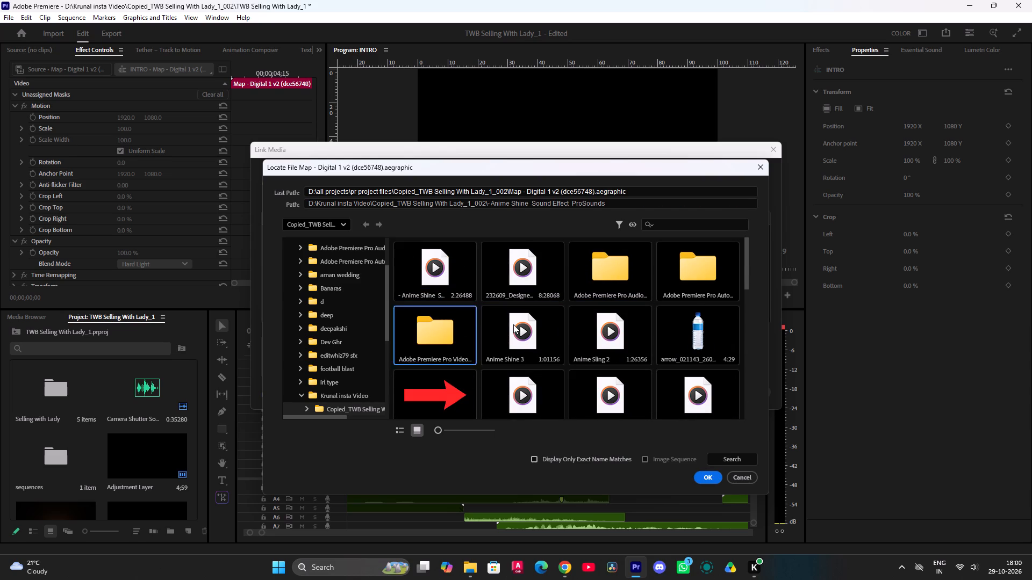
click(513, 324)
click(602, 334)
click(534, 398)
click(606, 390)
click(685, 386)
scroll(637, 352, down, 1)
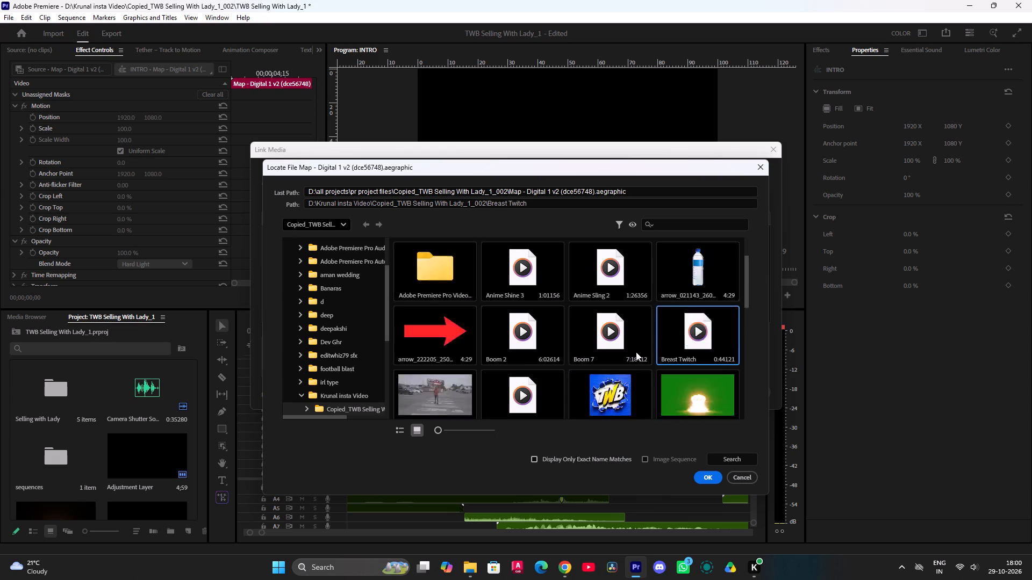
scroll(636, 352, down, 1)
click(437, 366)
click(450, 345)
click(490, 334)
click(560, 332)
click(600, 332)
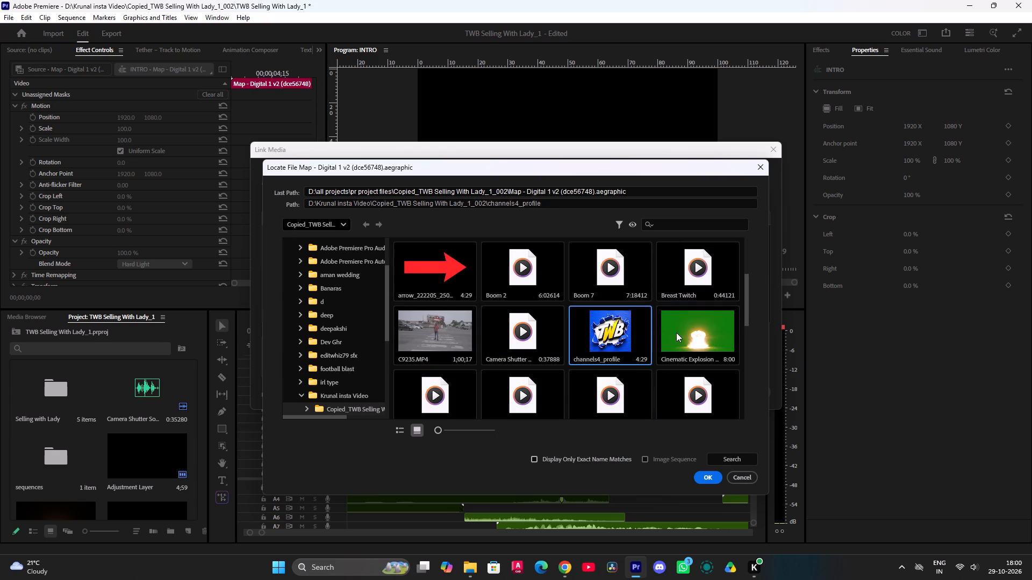
click(679, 332)
click(683, 383)
click(636, 387)
click(521, 386)
click(446, 387)
click(434, 325)
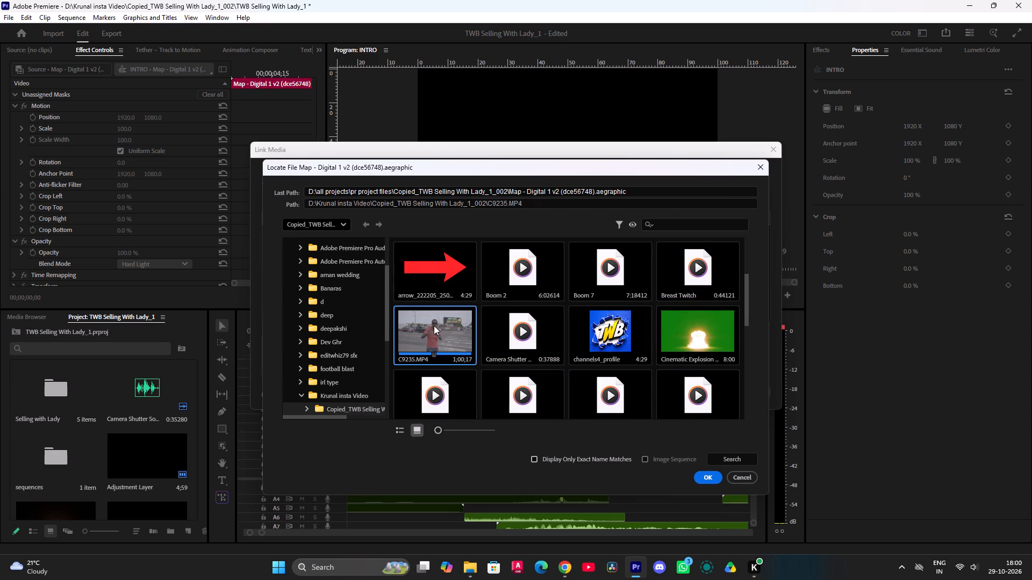
click(538, 301)
click(524, 324)
click(438, 329)
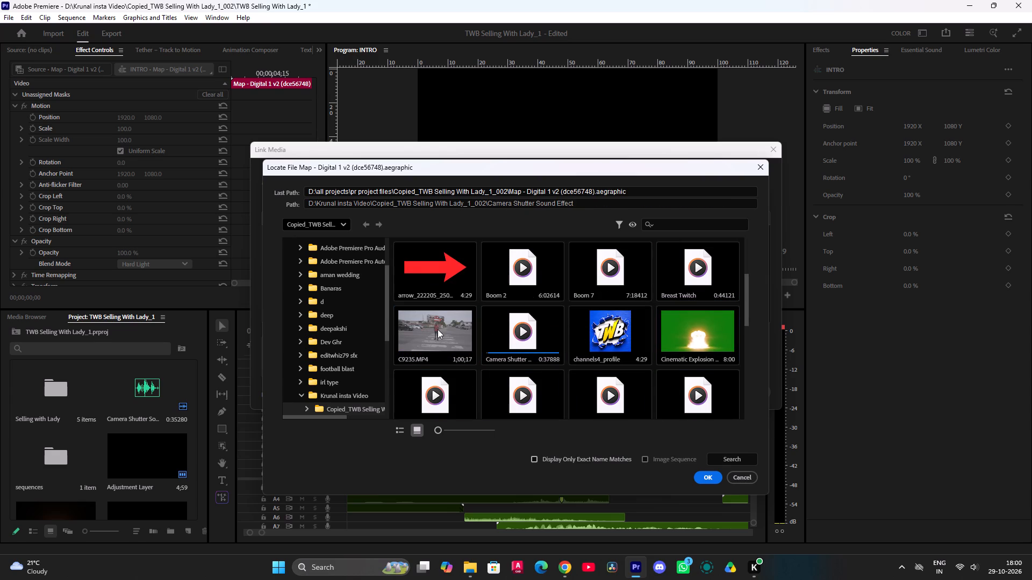
click(739, 481)
click(685, 393)
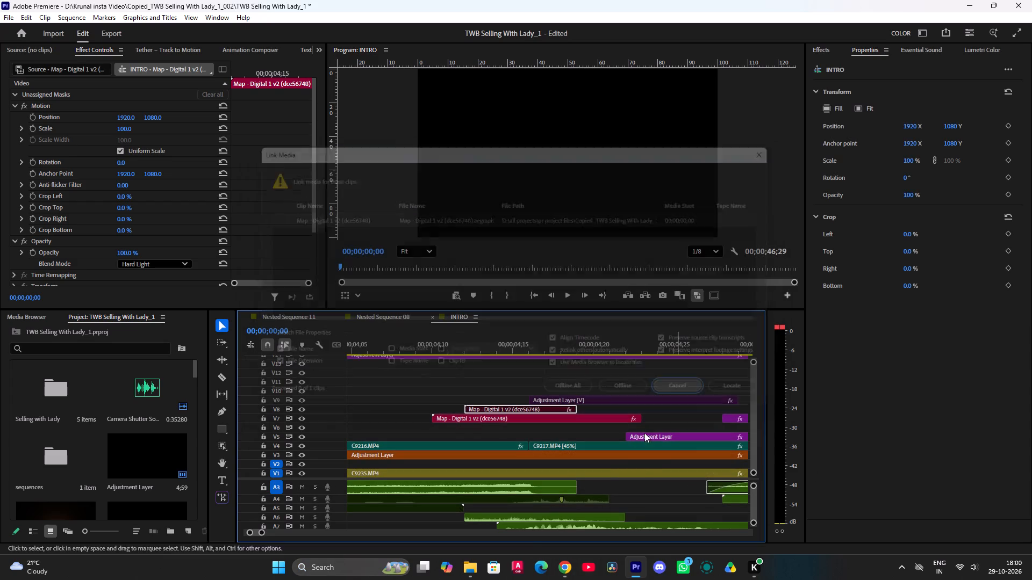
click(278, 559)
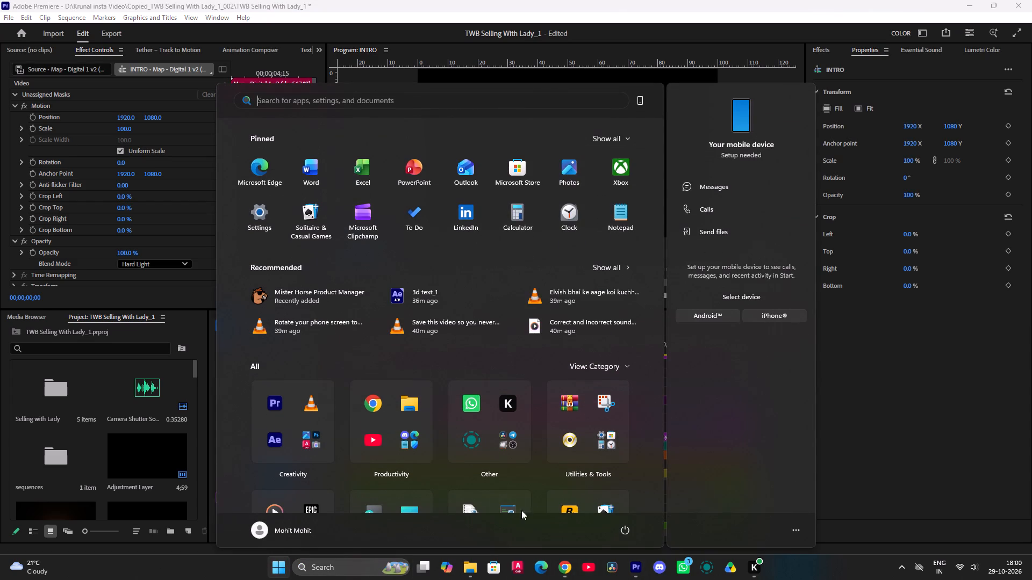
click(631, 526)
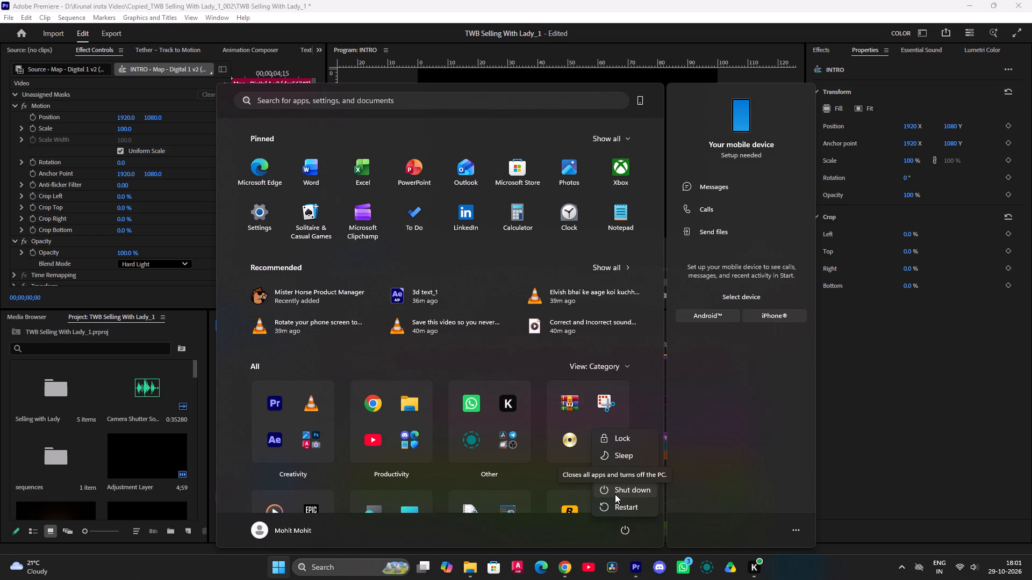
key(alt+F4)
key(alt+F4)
Close Premiere without saving the changes to TWB Selling With Lady_1.prproj.
click(1019, 0)
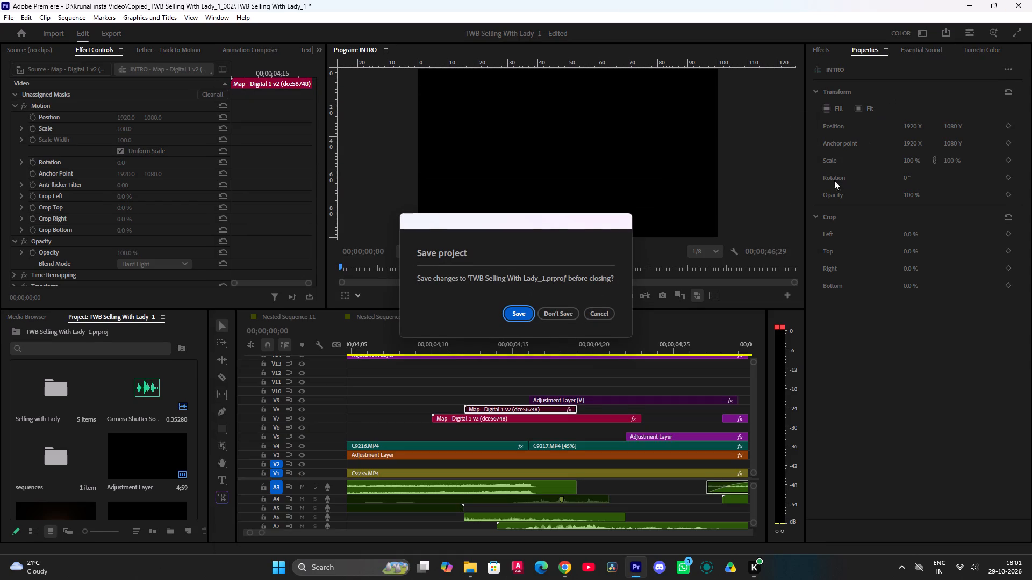
click(570, 306)
click(566, 309)
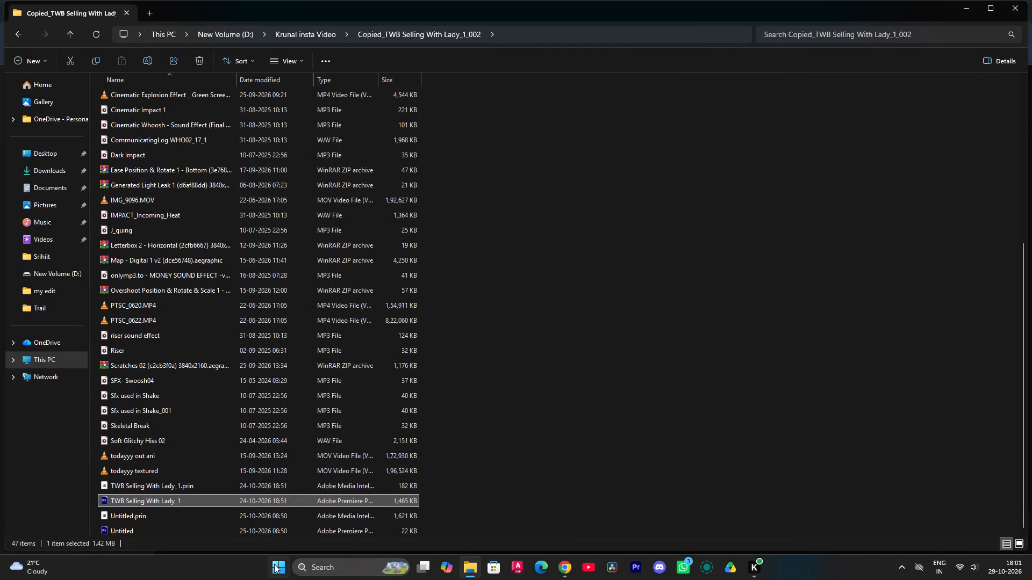
Bring up the Windows power options for shutting down the computer.
click(277, 565)
click(621, 531)
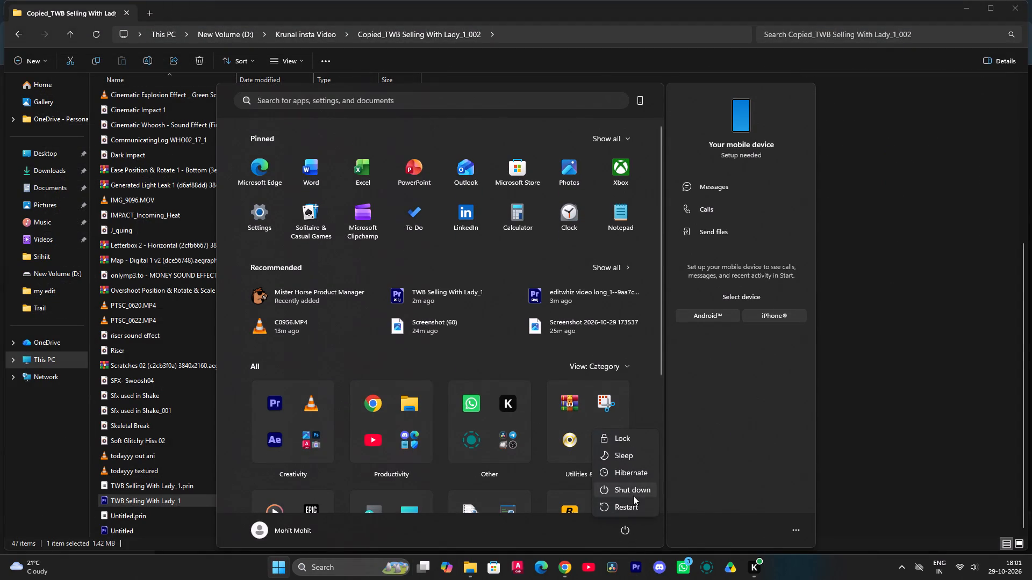